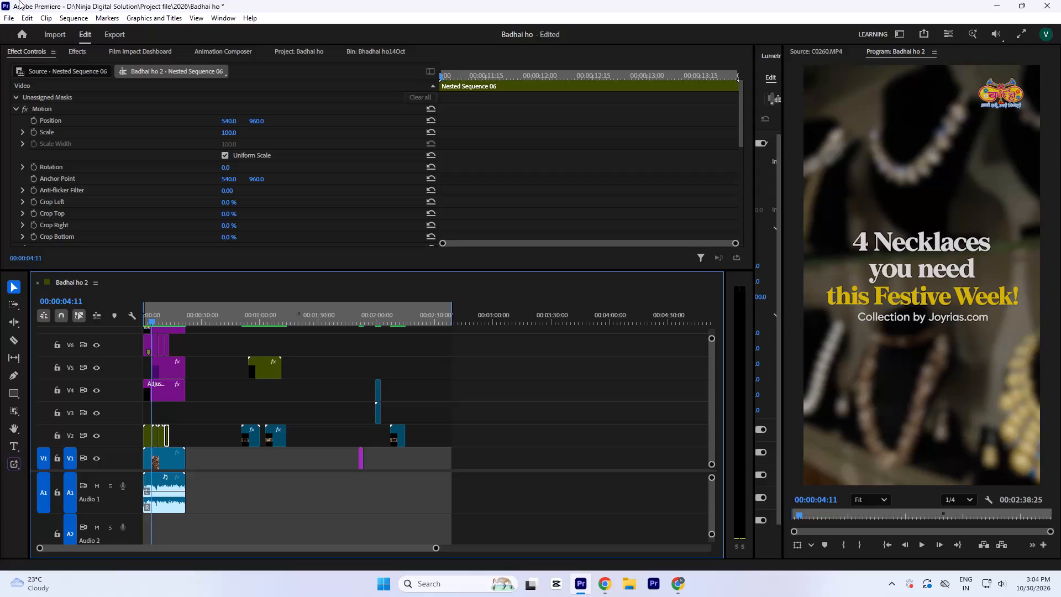
Play back the Diwali necklace section around Nested Sequence 06 to check how it leads into the following shot.
click(165, 313)
click(157, 325)
key(equal)
key(equal)
text(==)
click(417, 321)
key(space)
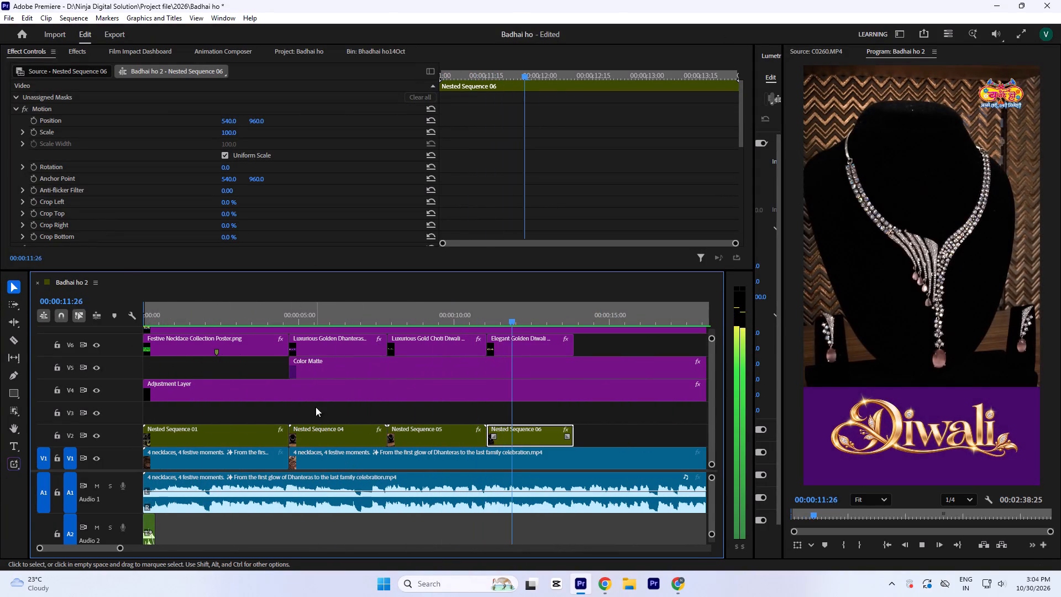
key(space)
key(space)
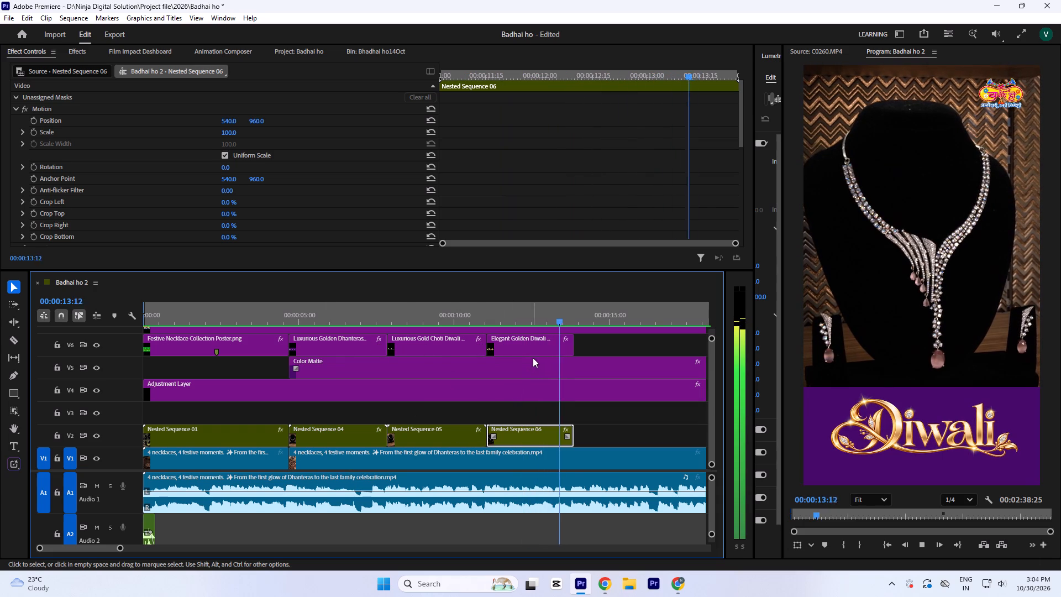
key(space)
key(space)
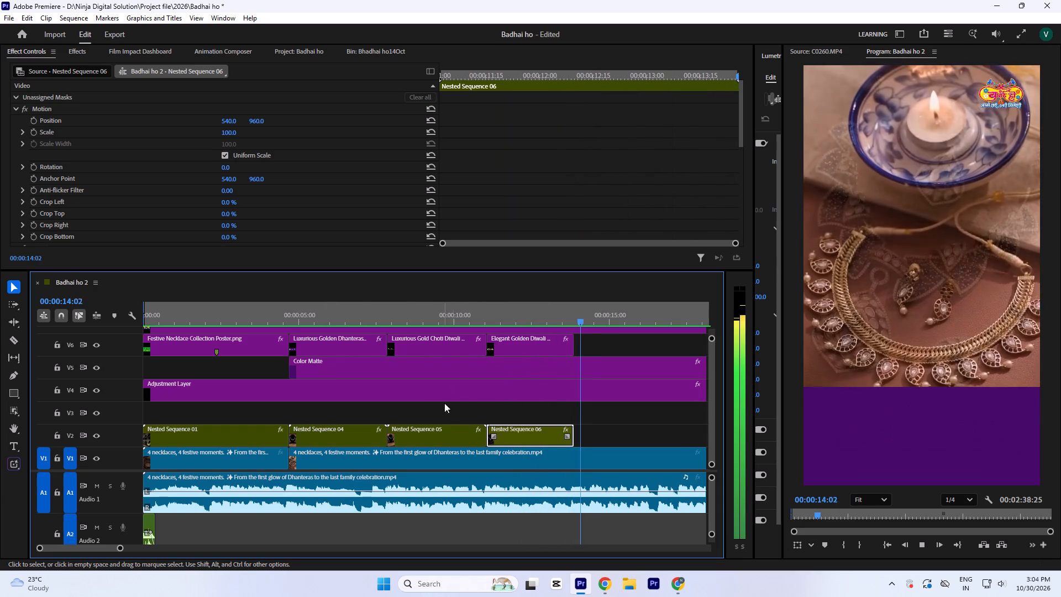
key(space)
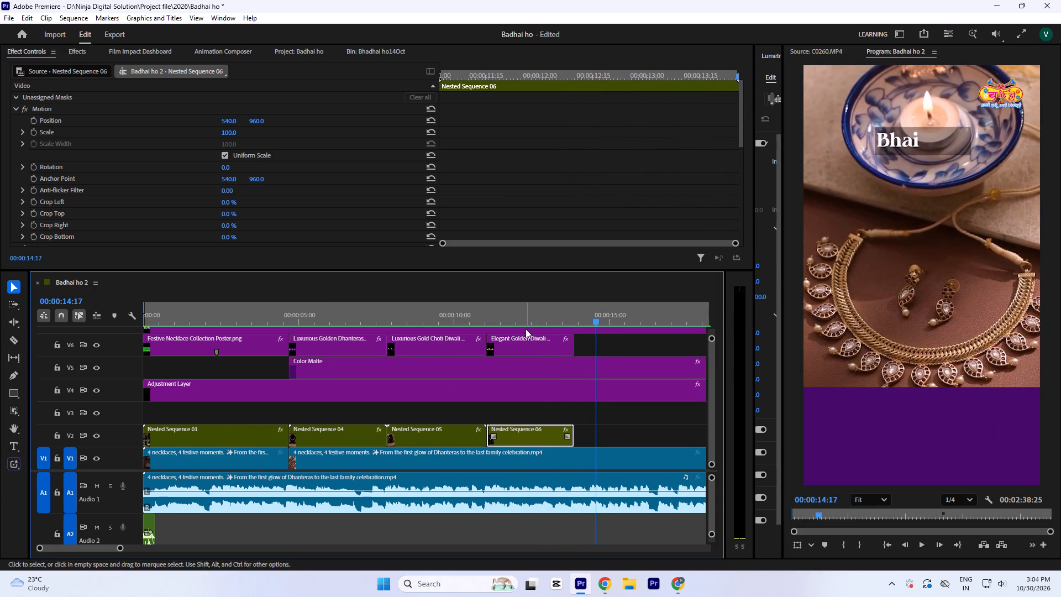
Replay the cut from the Diwali section into the Bhai Dooj shot of the reference video.
click(575, 318)
key(space)
key(space)
key(space)
key(space)
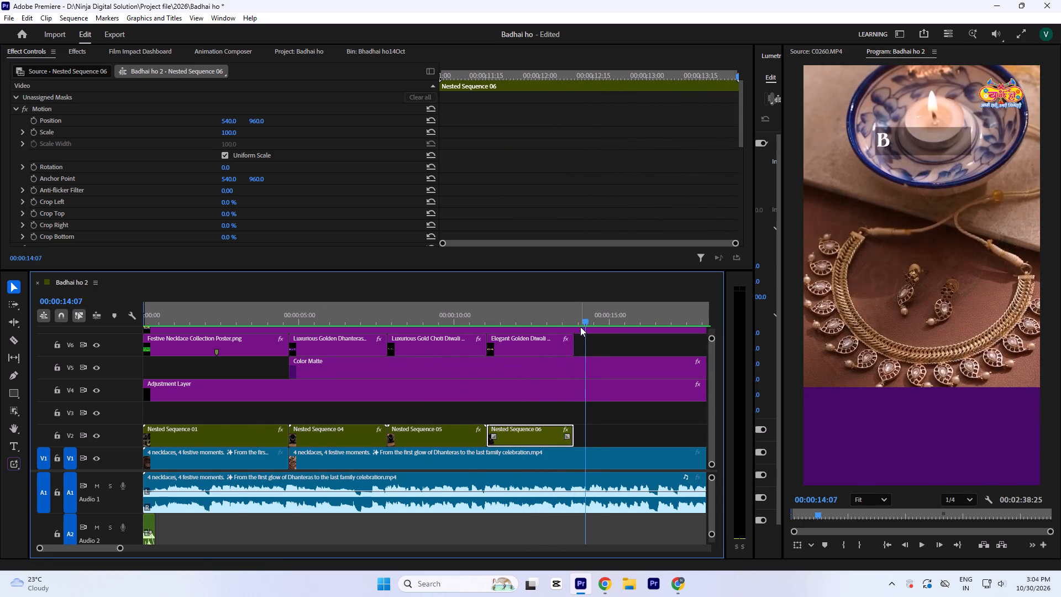
key(minus)
key(space)
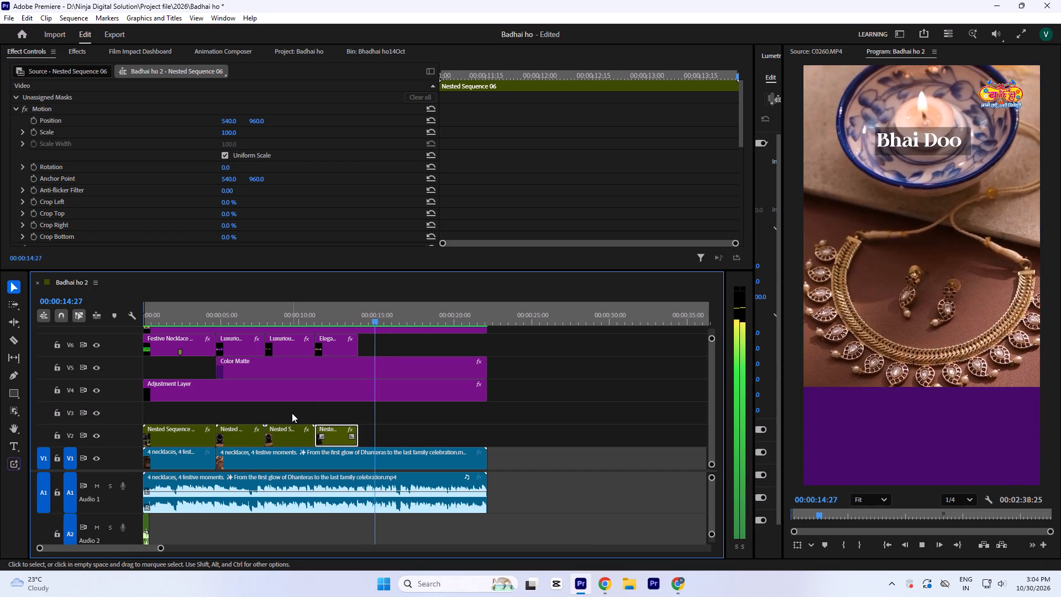
key(space)
Review the rest of the Bhai Dooj section, then examine the unused necklace footage around 00:01:06 in the sequence.
click(334, 313)
click(348, 312)
key(minus)
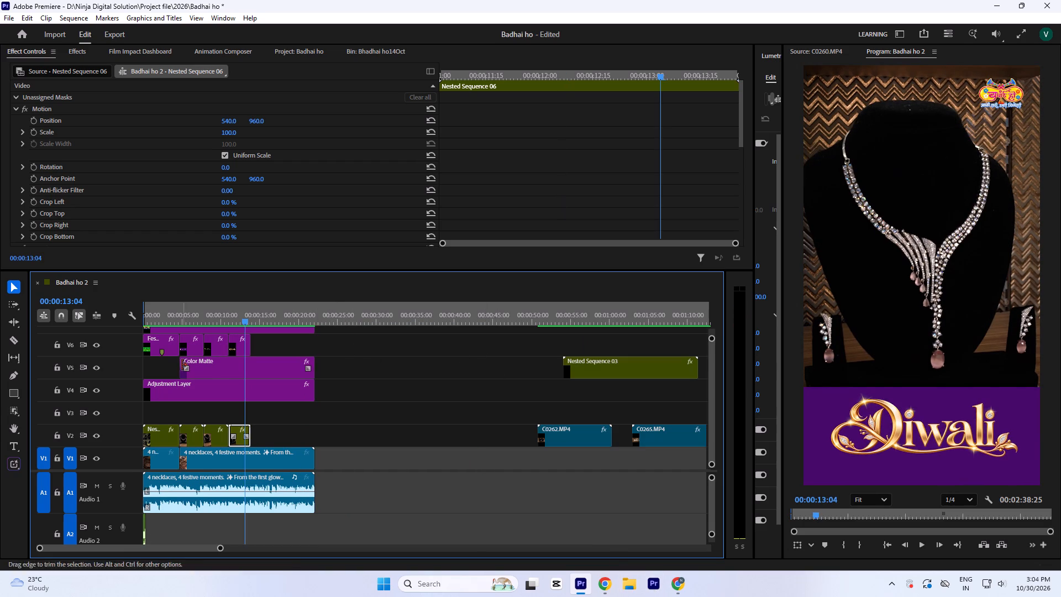
drag(262, 319, 264, 325)
key(equal)
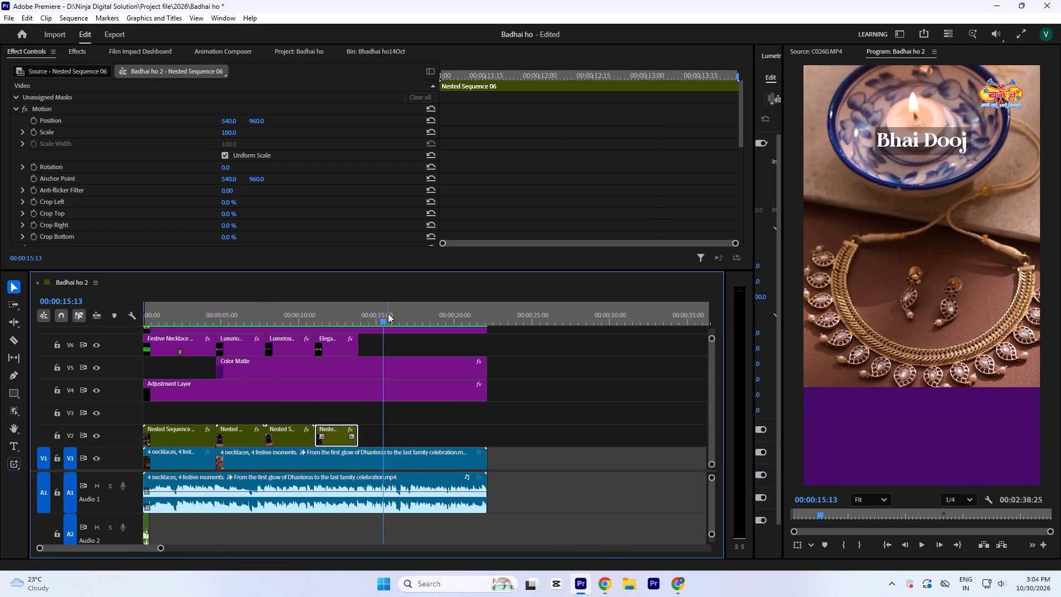
drag(388, 313, 410, 358)
key(minus)
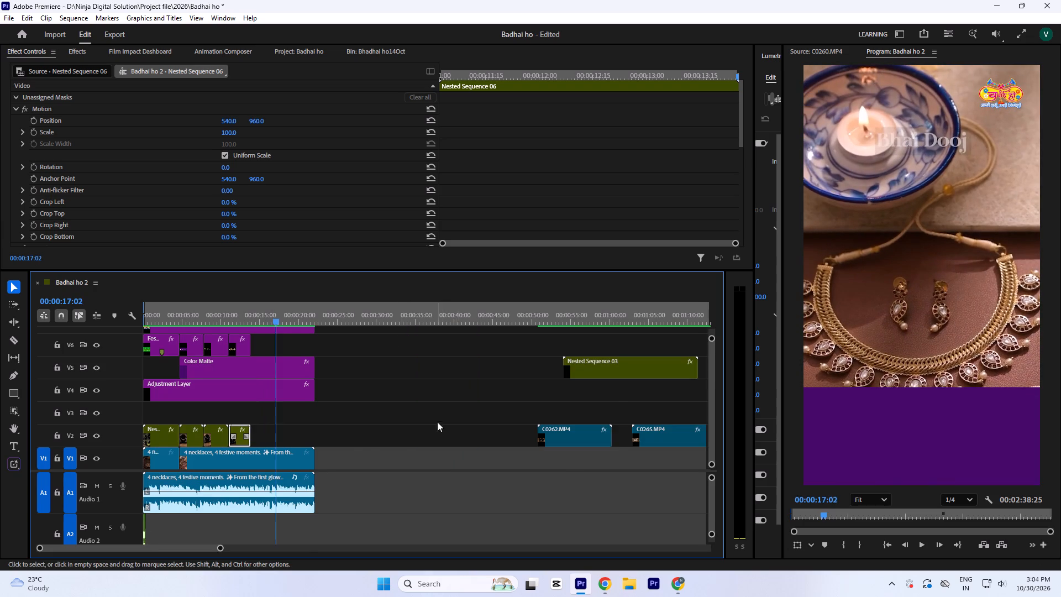
key(minus)
drag(392, 321, 402, 333)
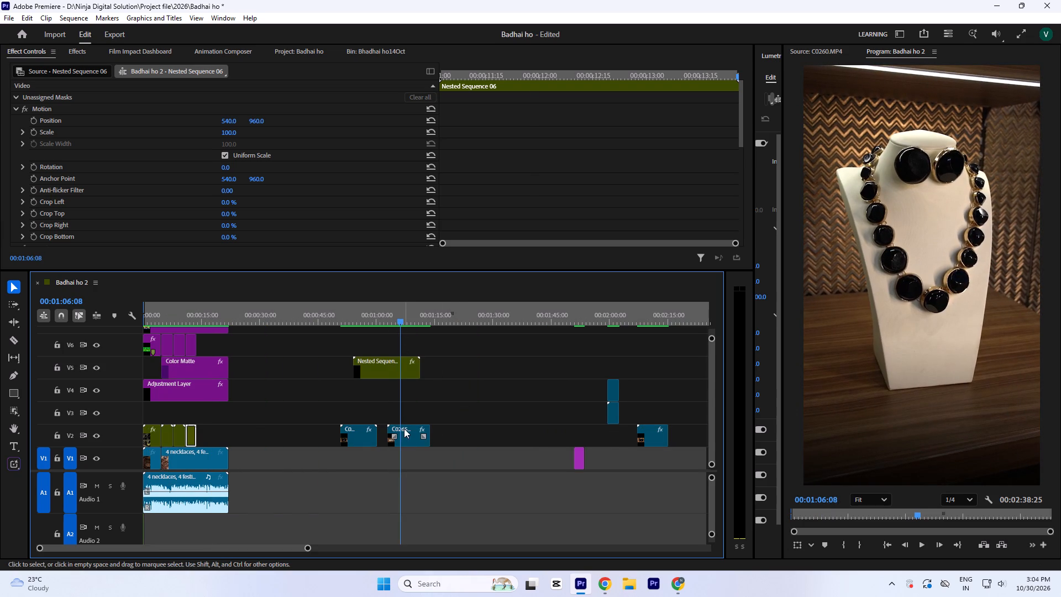
Reveal the black-bead necklace clip C0265.MP4 in its bin and preview the neighbouring takes C0264.MP4 and C0263.MP4.
click(404, 437)
key(r)
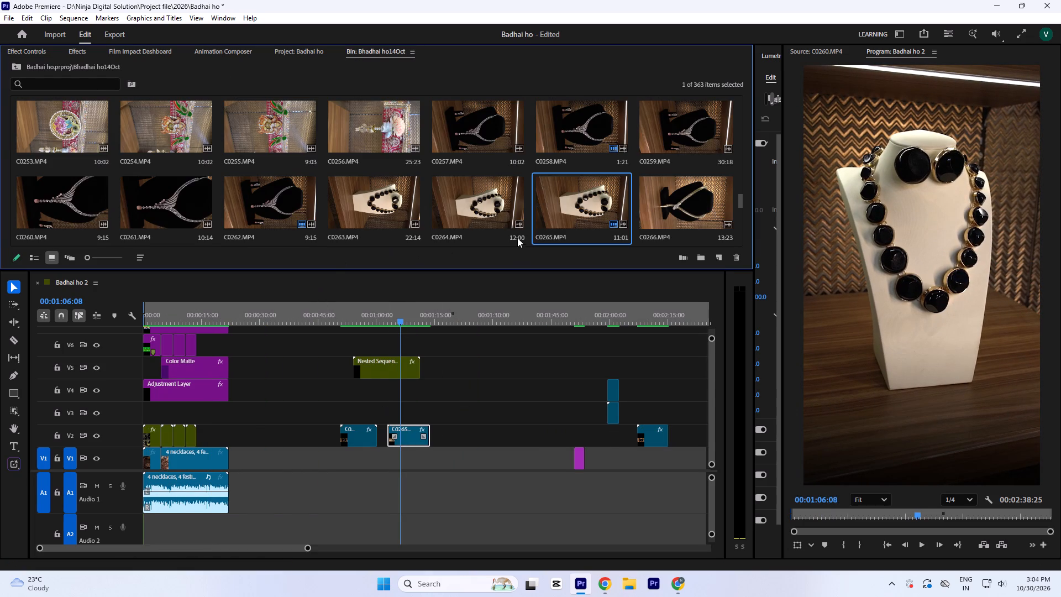
scroll(513, 216, down, 1)
double_click(473, 128)
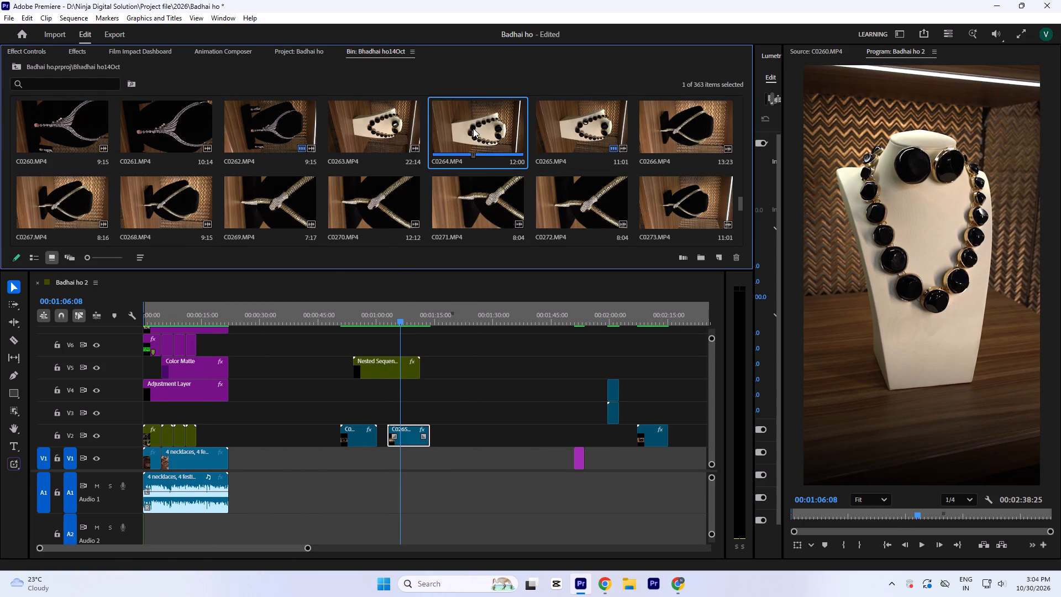
drag(858, 519, 786, 520)
key(space)
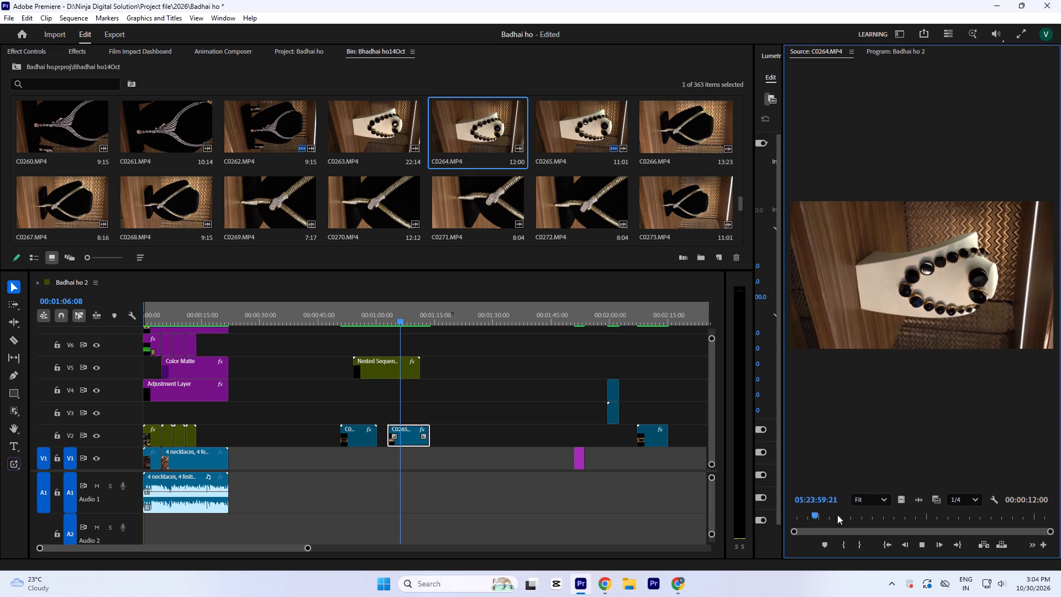
drag(826, 525, 1042, 538)
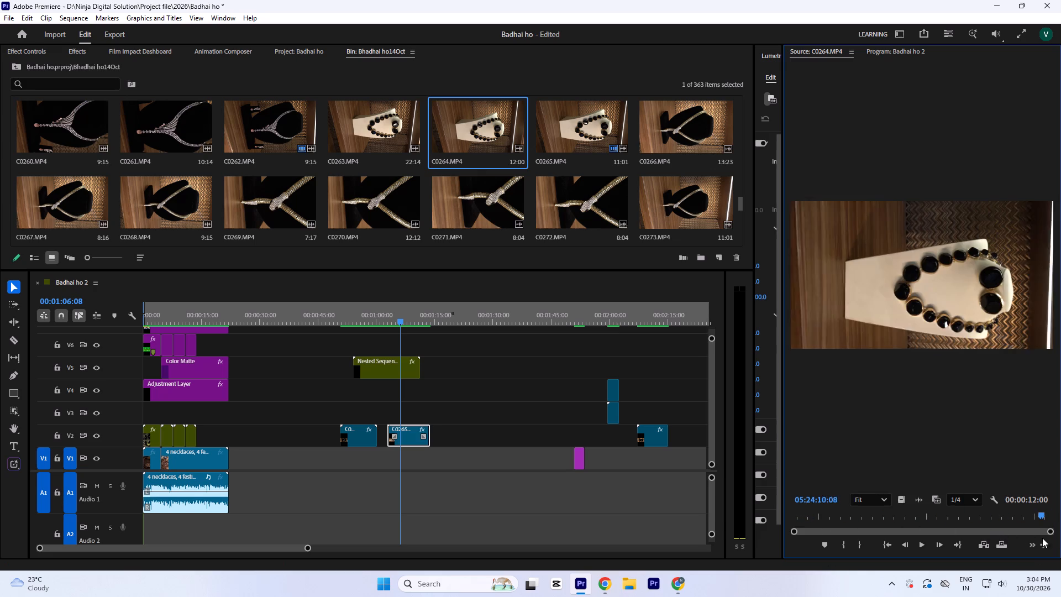
drag(1042, 538, 1058, 542)
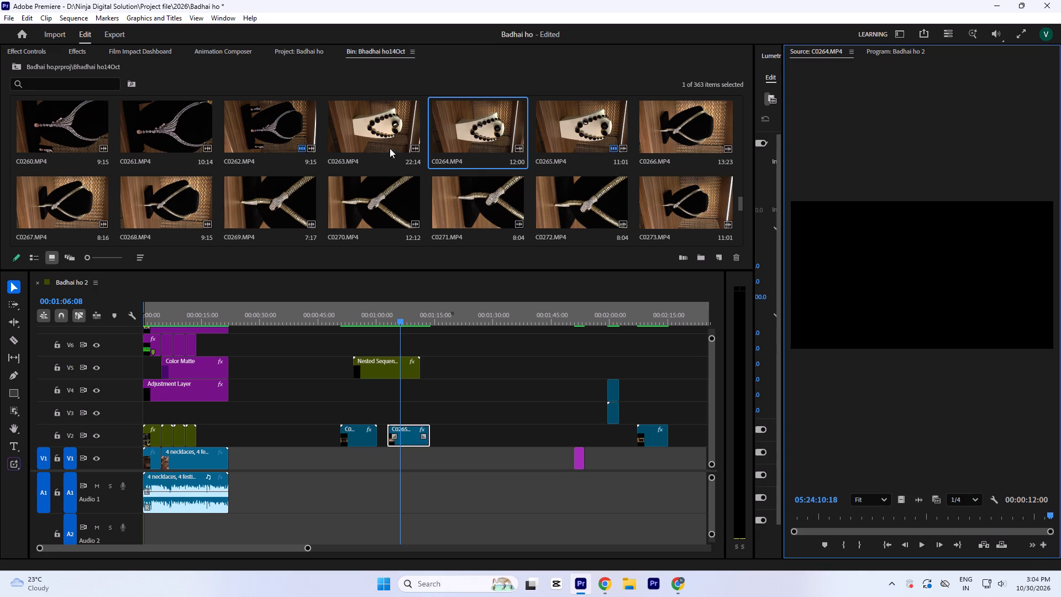
double_click(380, 134)
key(space)
drag(935, 515, 1060, 526)
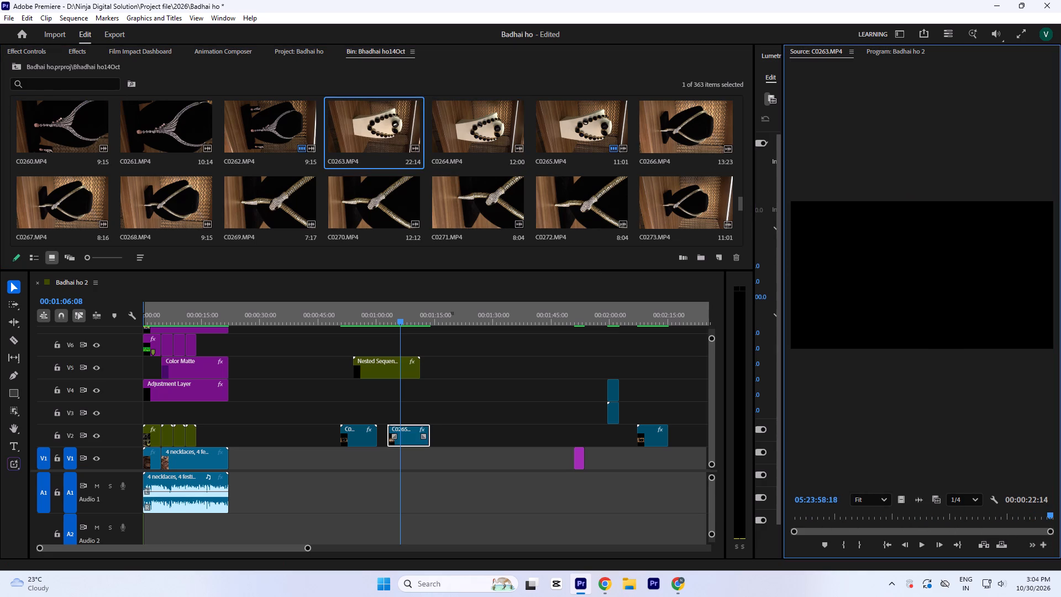
drag(1060, 526, 1003, 534)
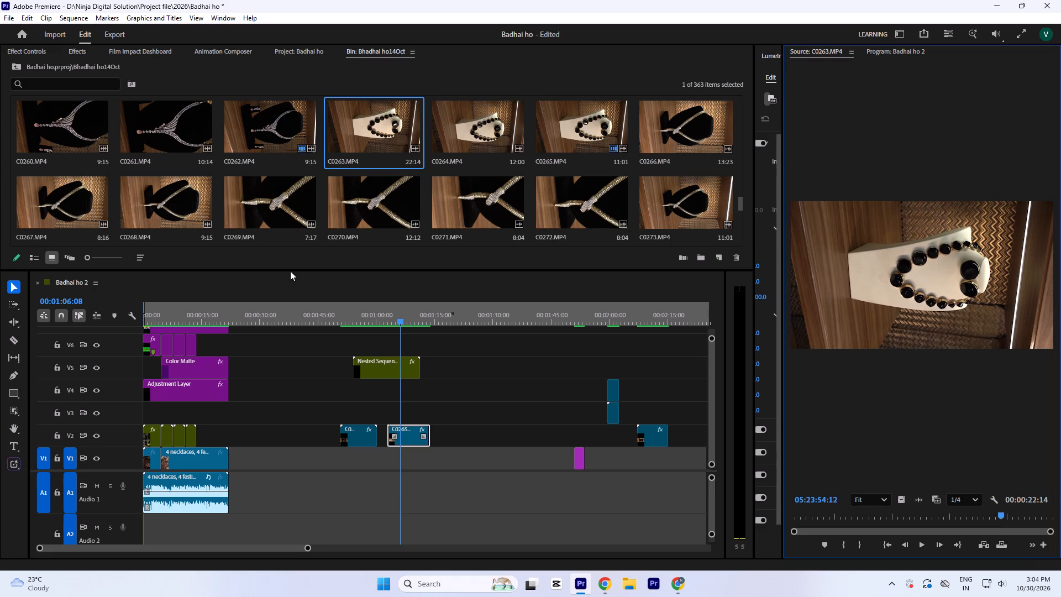
scroll(218, 188, down, 2)
Compare clip C0262.MP4 with the finished Diwali section, then move it from V2 to V1, directly after the V3 clip near 00:02:03.
drag(387, 318, 98, 368)
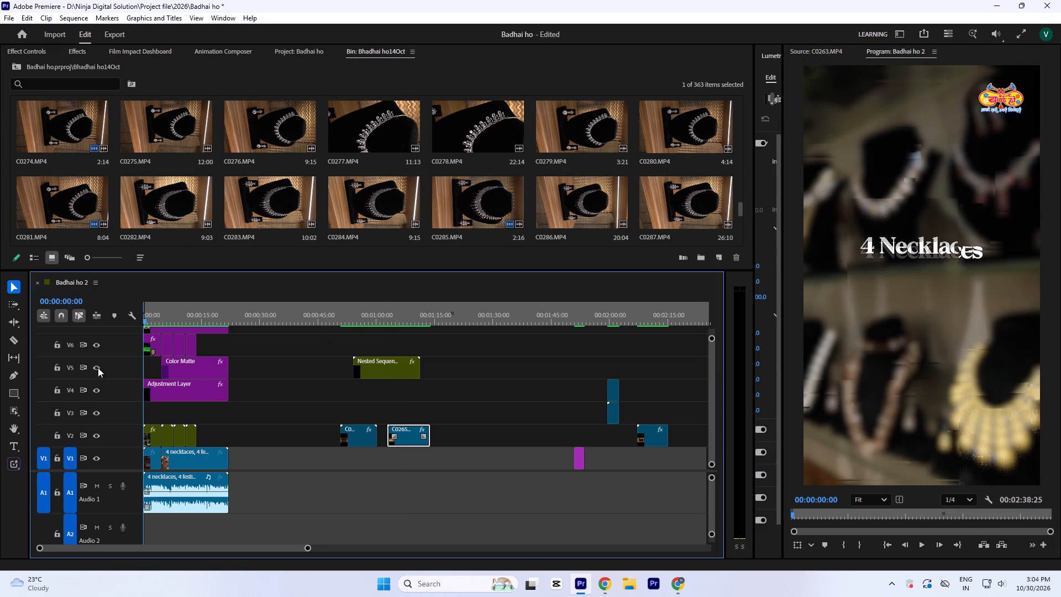
drag(98, 368, 206, 420)
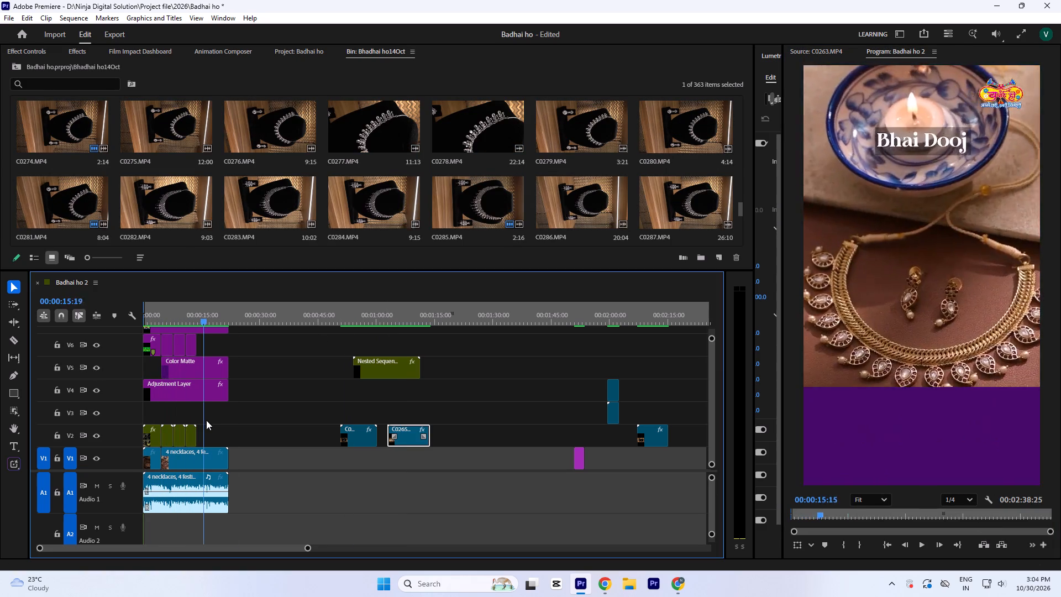
drag(206, 420, 365, 447)
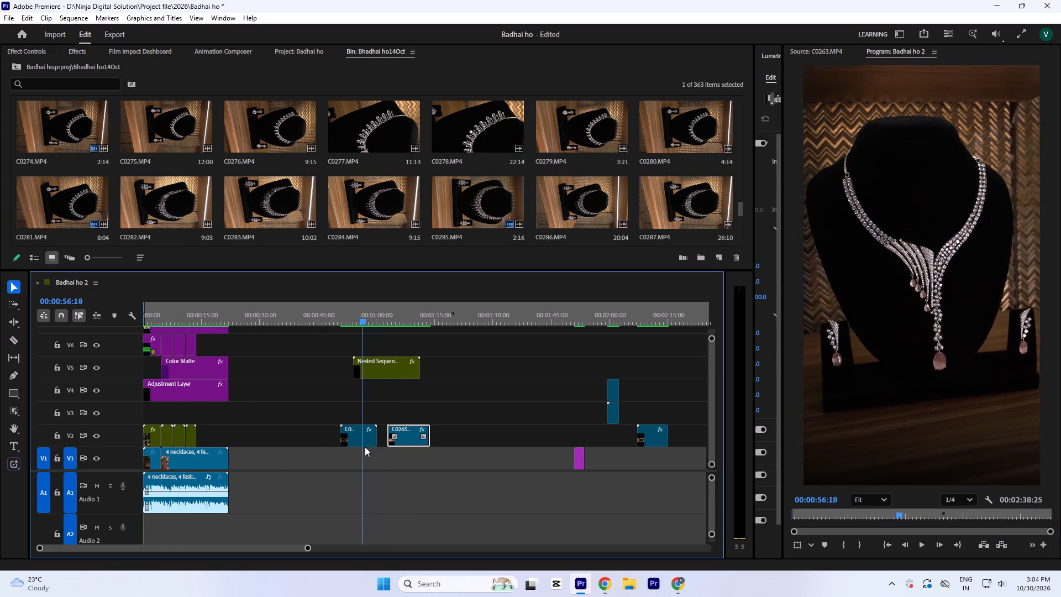
drag(365, 447, 193, 437)
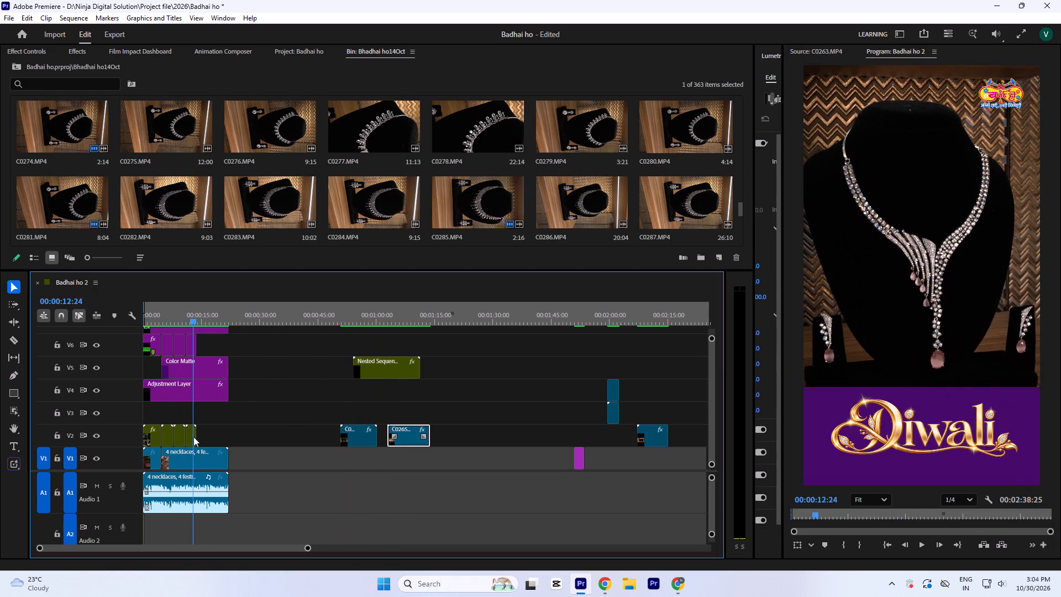
drag(193, 437, 352, 427)
drag(355, 439, 636, 460)
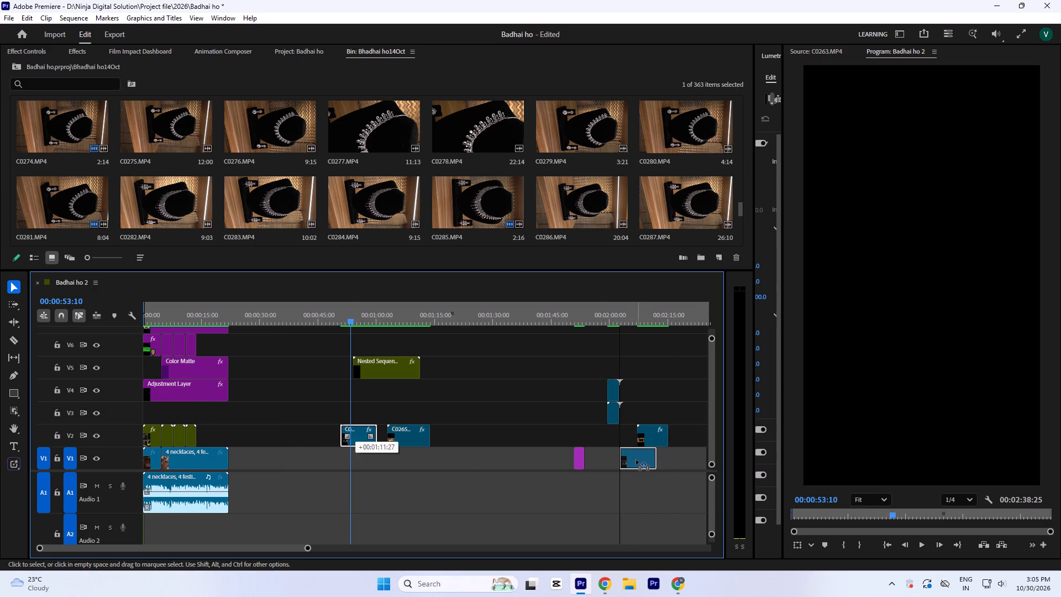
drag(636, 460, 634, 460)
Check the black-bead necklace clip C0265.MP4 and move it from V2 to V3, starting where Nested Sequence 06 ends.
click(388, 311)
key(space)
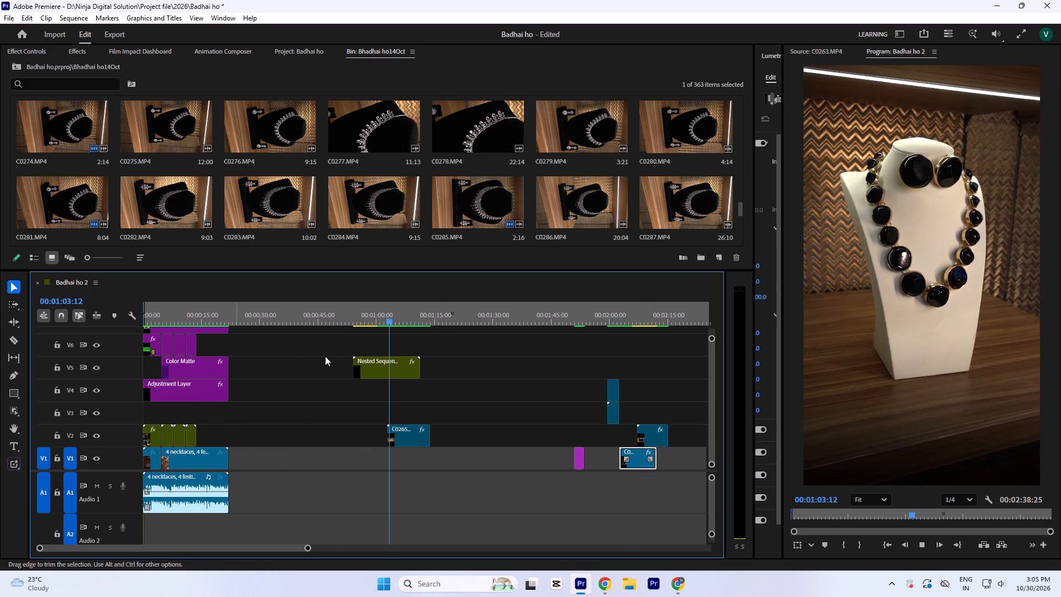
key(space)
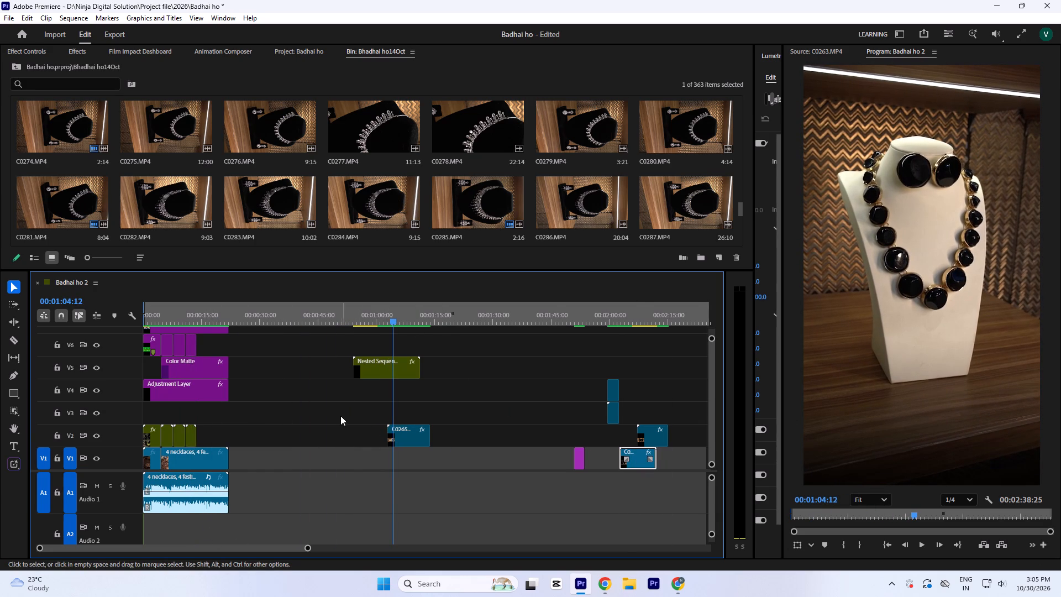
drag(406, 442, 220, 416)
click(212, 308)
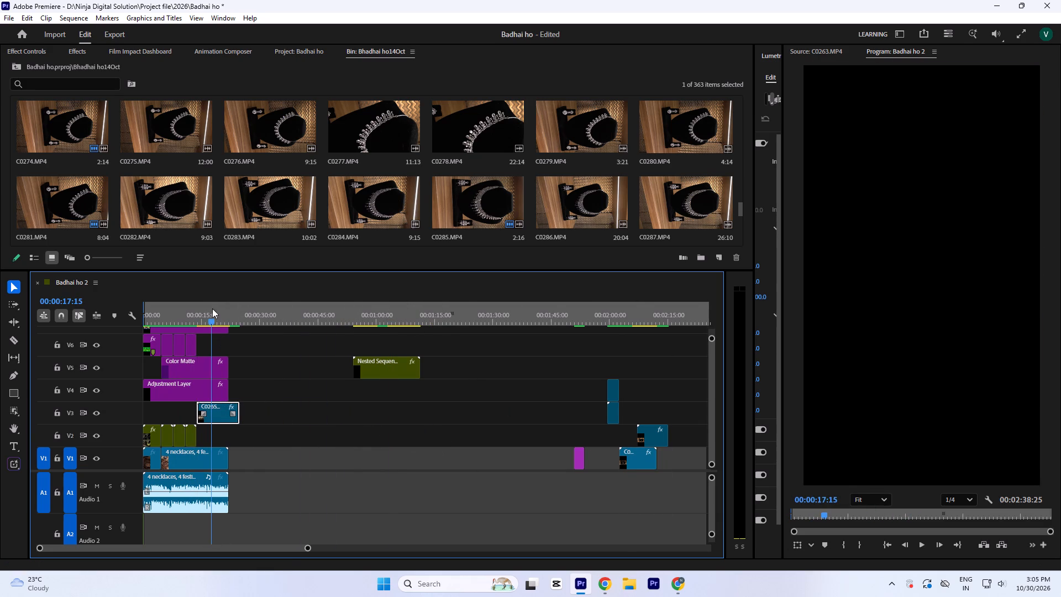
key(equal)
key(equal)
click(401, 418)
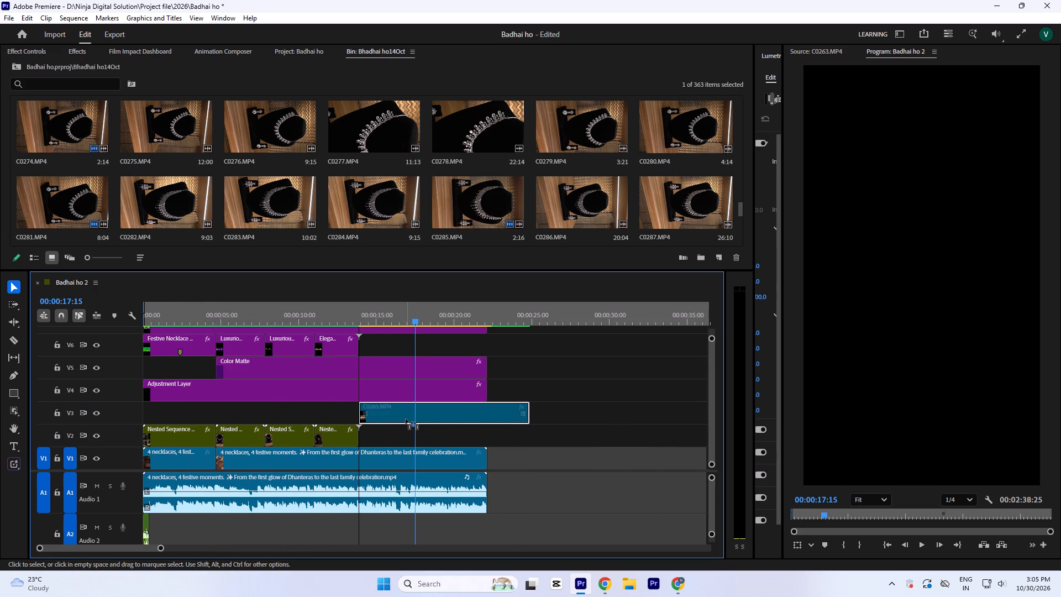
Set the rotation of C0265.MP4 to -91° while viewing the frame at 00:00:16:09.
click(397, 321)
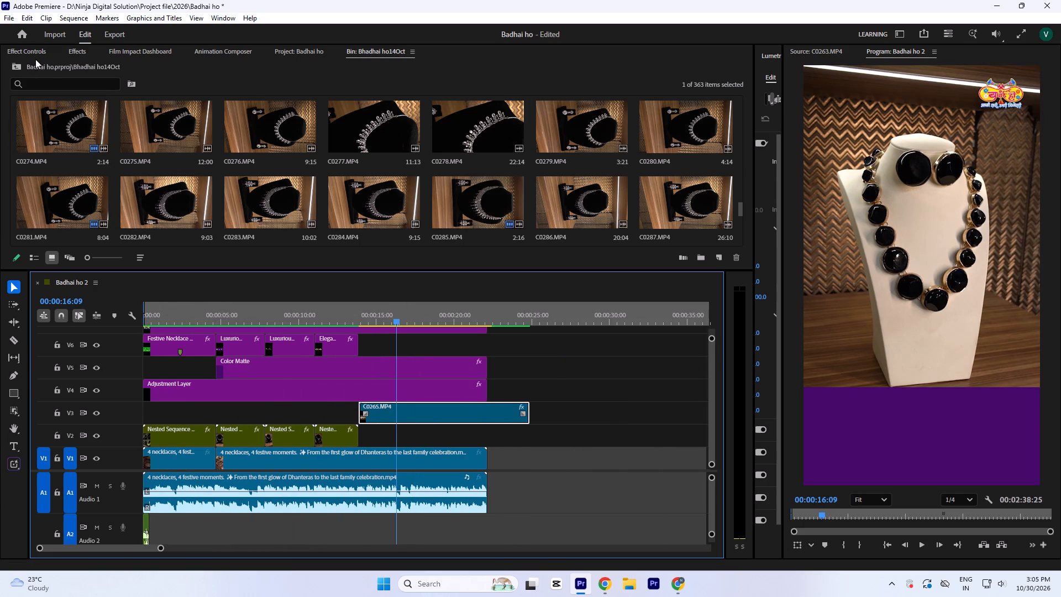
click(29, 45)
click(232, 169)
key(Down)
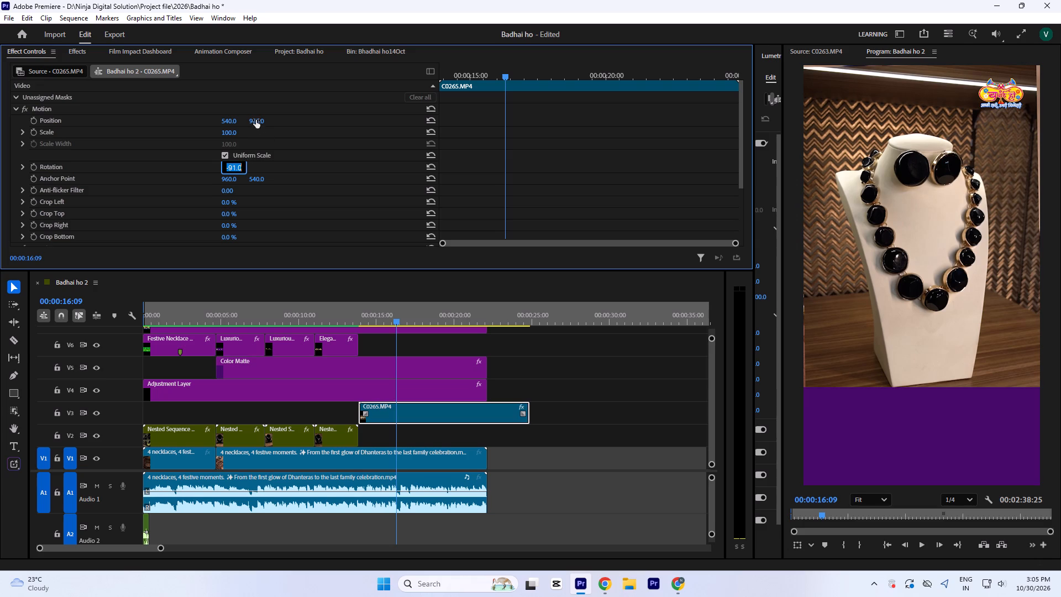
Reframe the necklace in C0265.MP4 above the purple band with position 554, 841 and scale 115.
drag(256, 119, 261, 148)
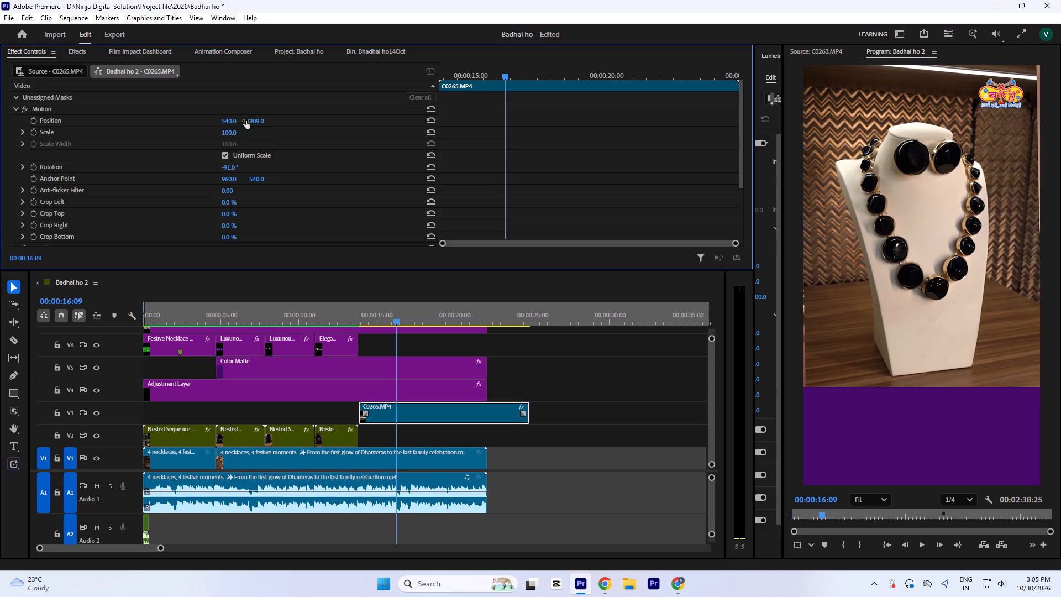
drag(228, 135, 227, 132)
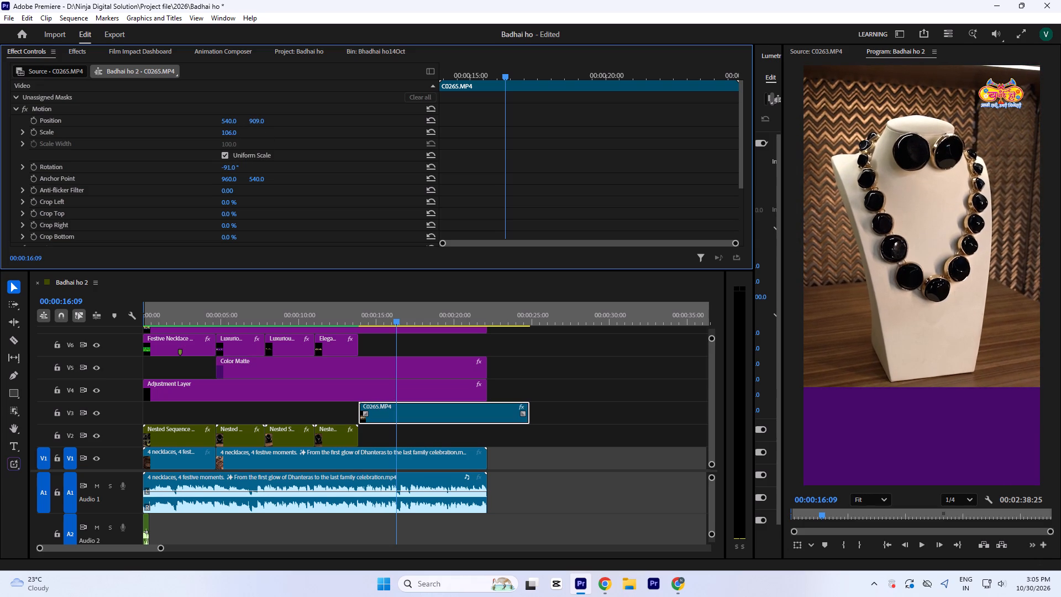
drag(227, 132, 227, 130)
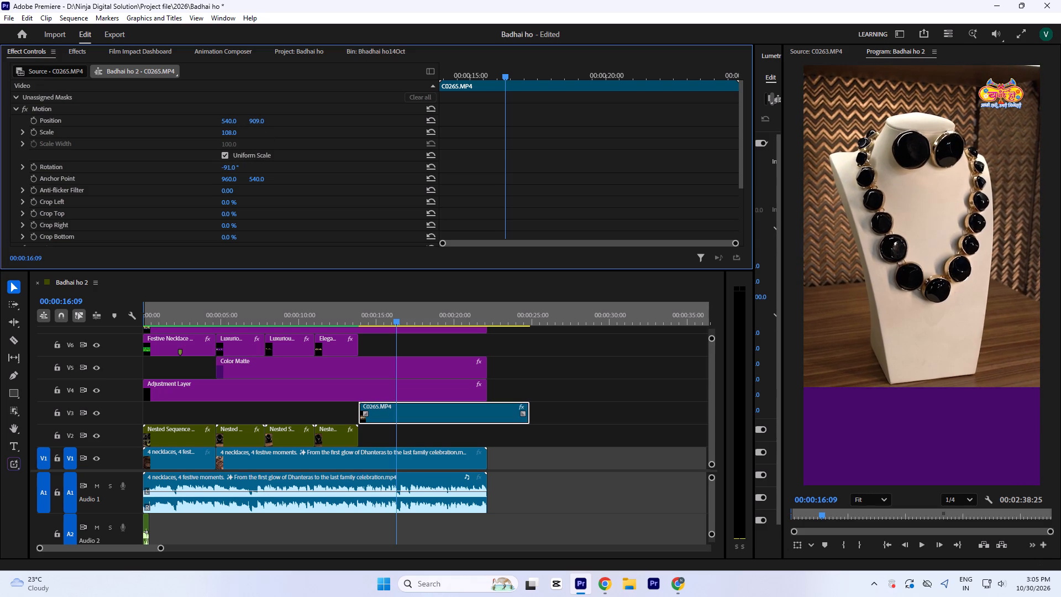
drag(227, 130, 227, 130)
drag(260, 118, 260, 119)
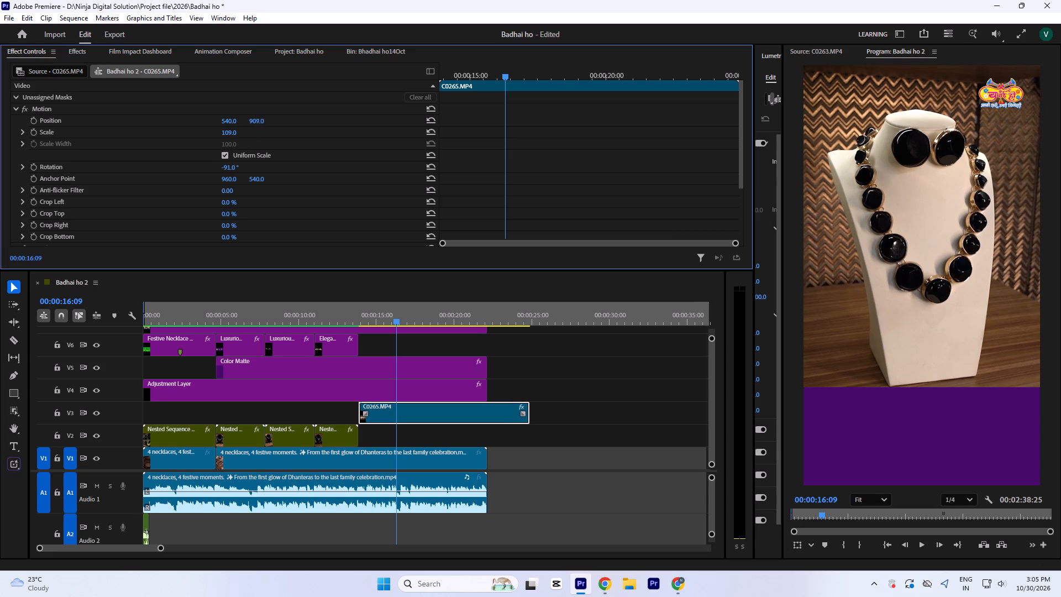
drag(260, 119, 261, 156)
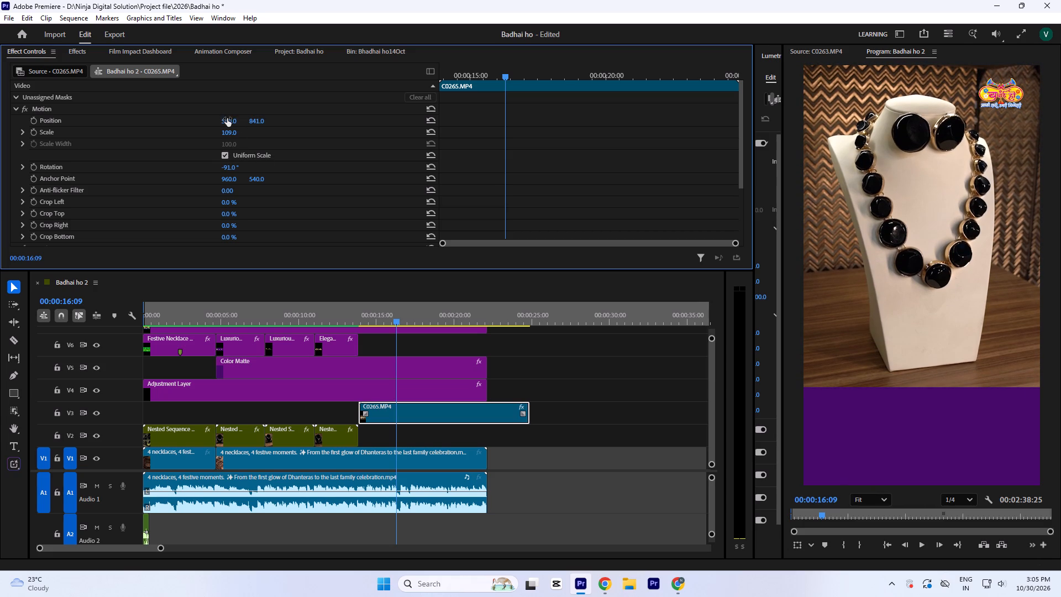
drag(227, 118, 227, 110)
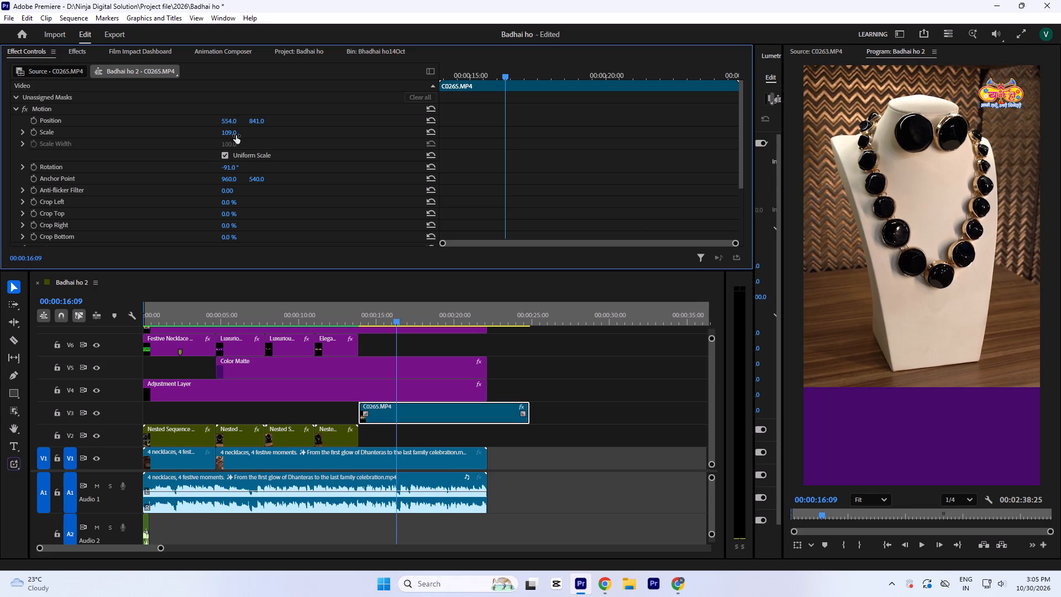
click(230, 132)
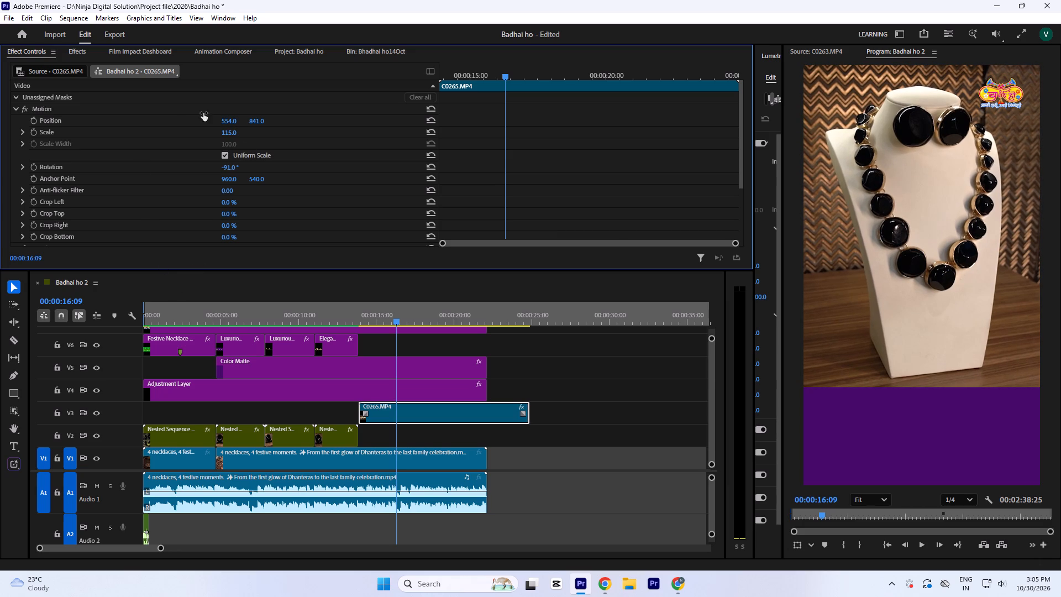
Fine-tune the position of C0265.MP4 to 560, 856 and check the framing near its start at 00:00:14:02.
click(253, 121)
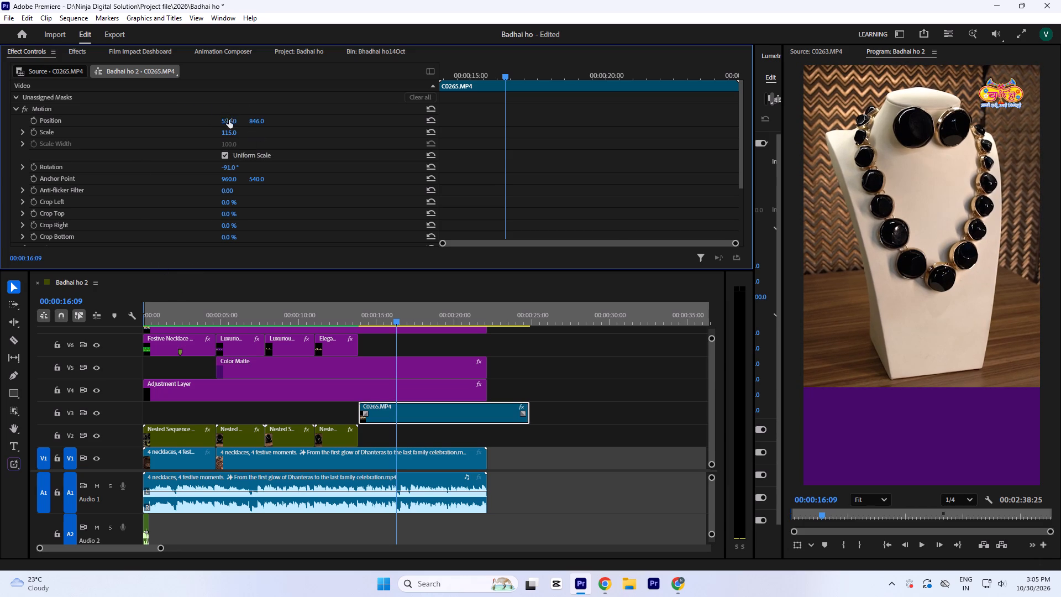
click(229, 120)
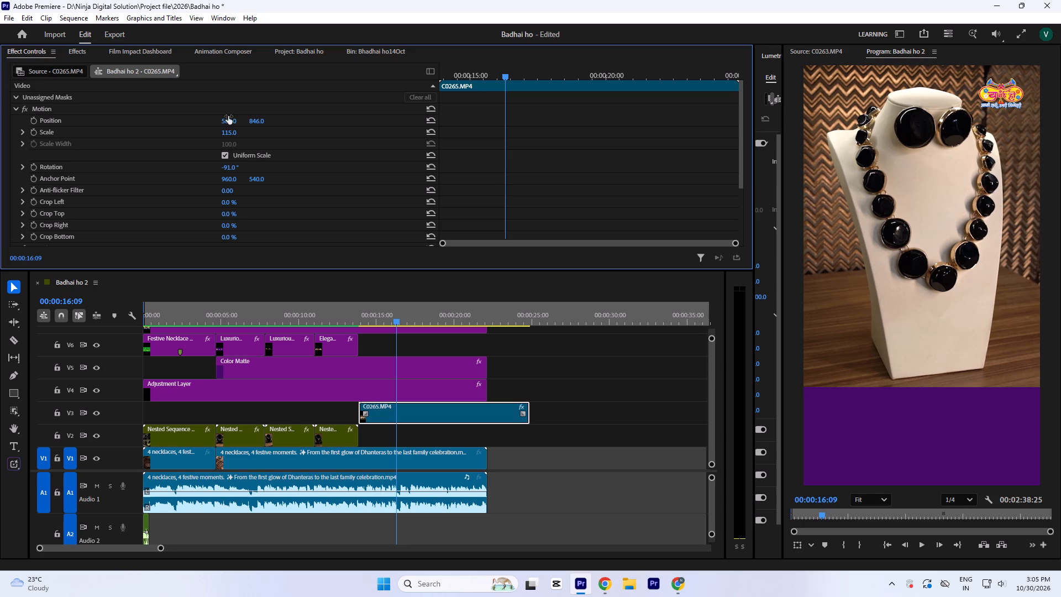
drag(257, 118, 257, 117)
drag(257, 117, 256, 113)
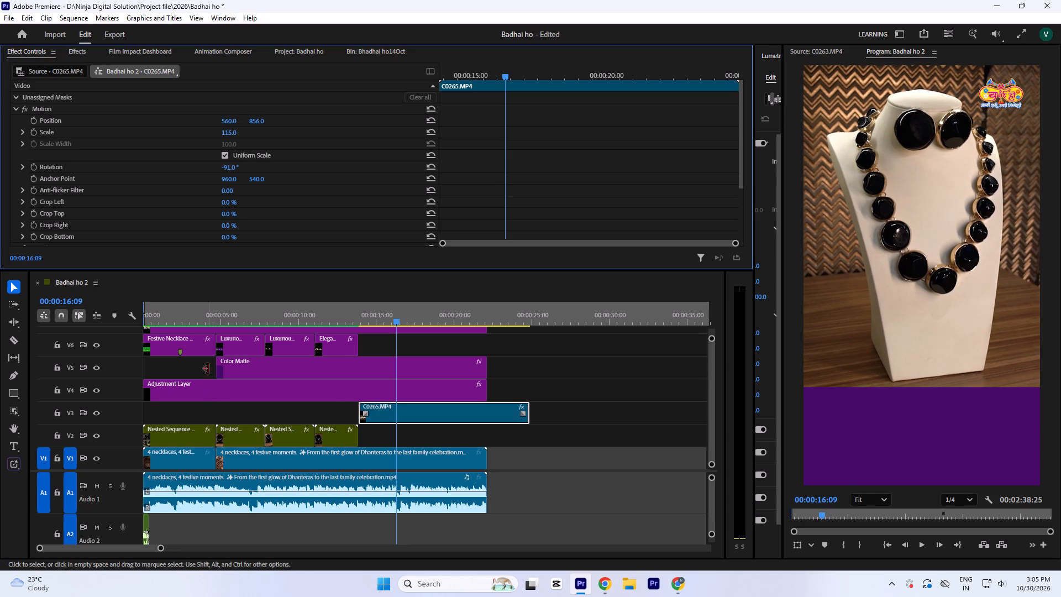
click(368, 316)
click(364, 317)
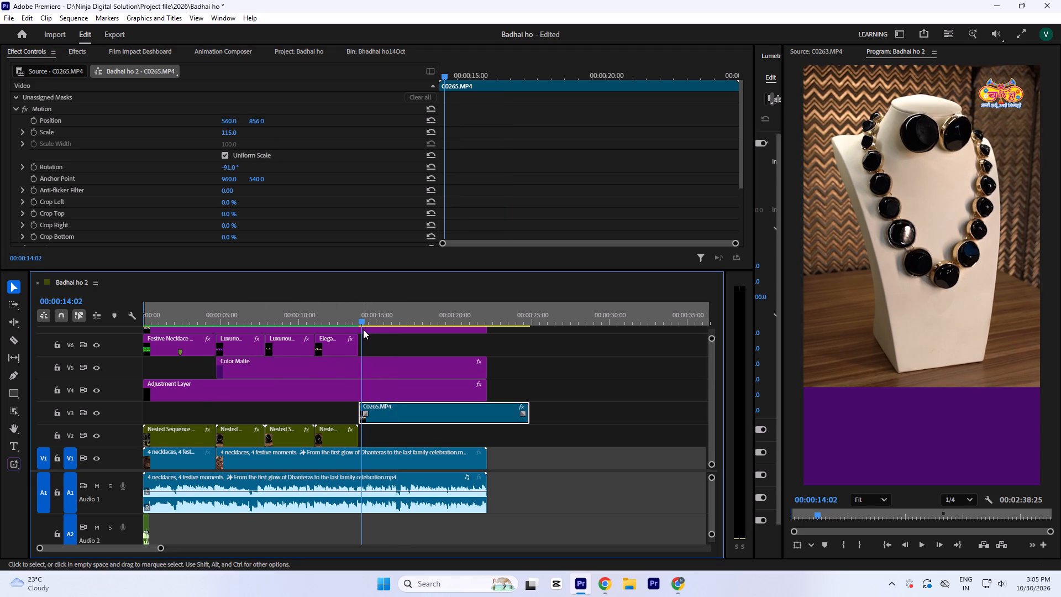
Open the source clip C0264.MP4 from the bin and mark a 3:12 section ending at 05:24:09:02.
key(r)
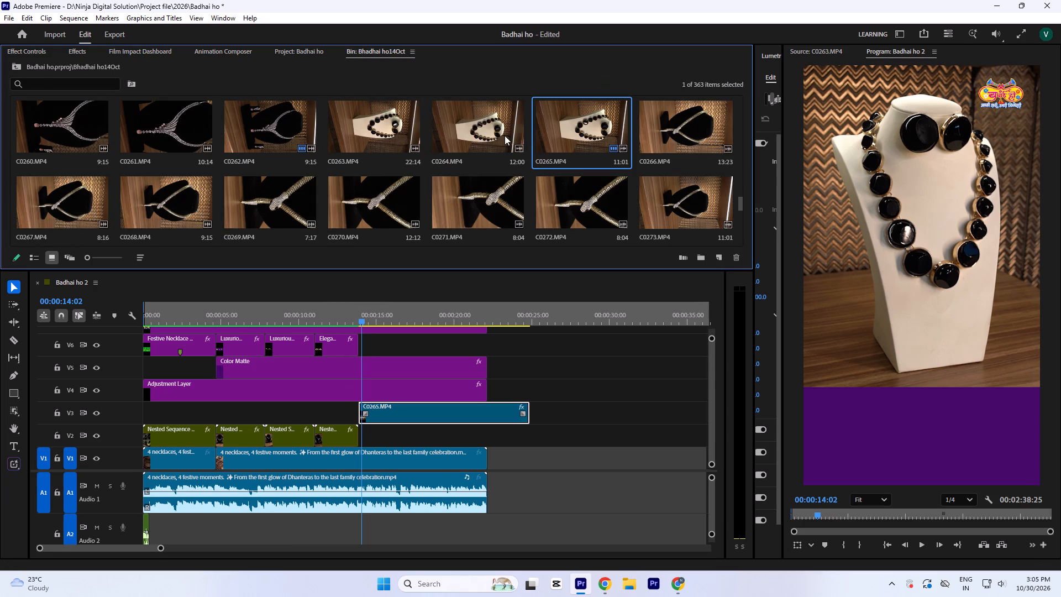
double_click(505, 135)
drag(919, 520, 1016, 526)
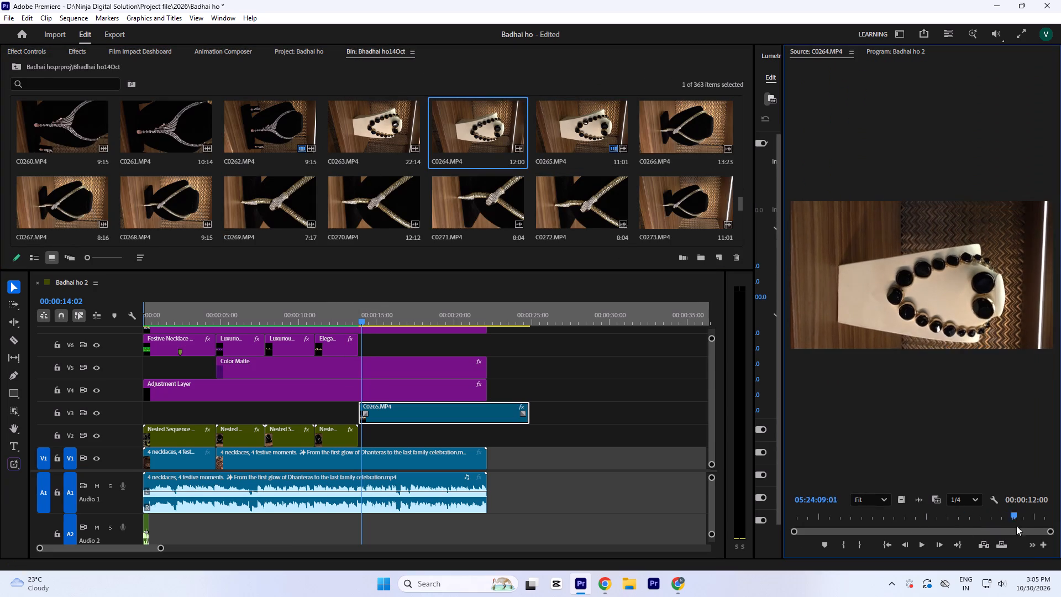
drag(1016, 526, 959, 559)
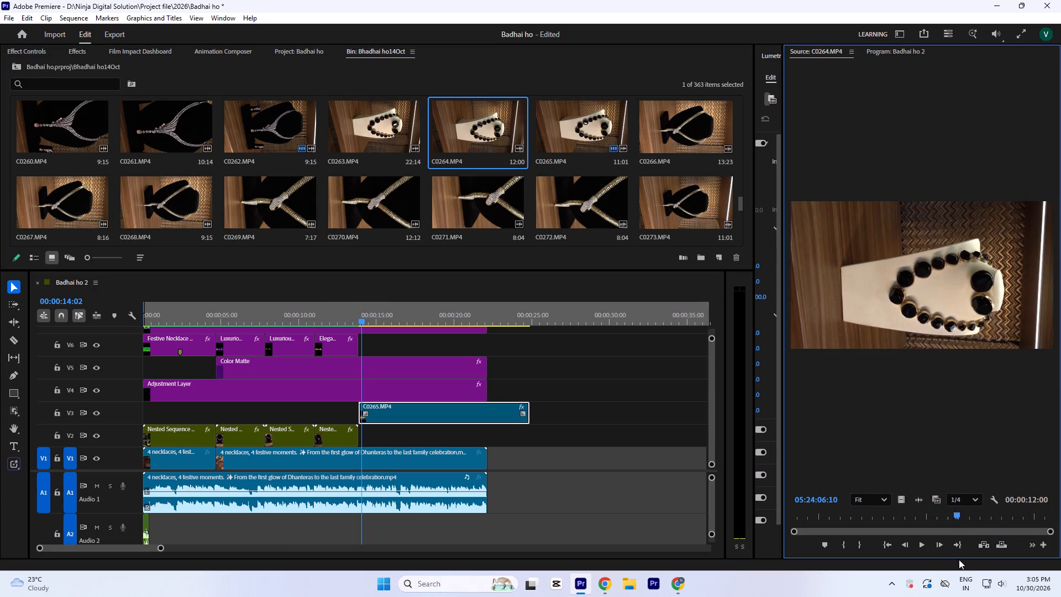
drag(959, 559, 902, 573)
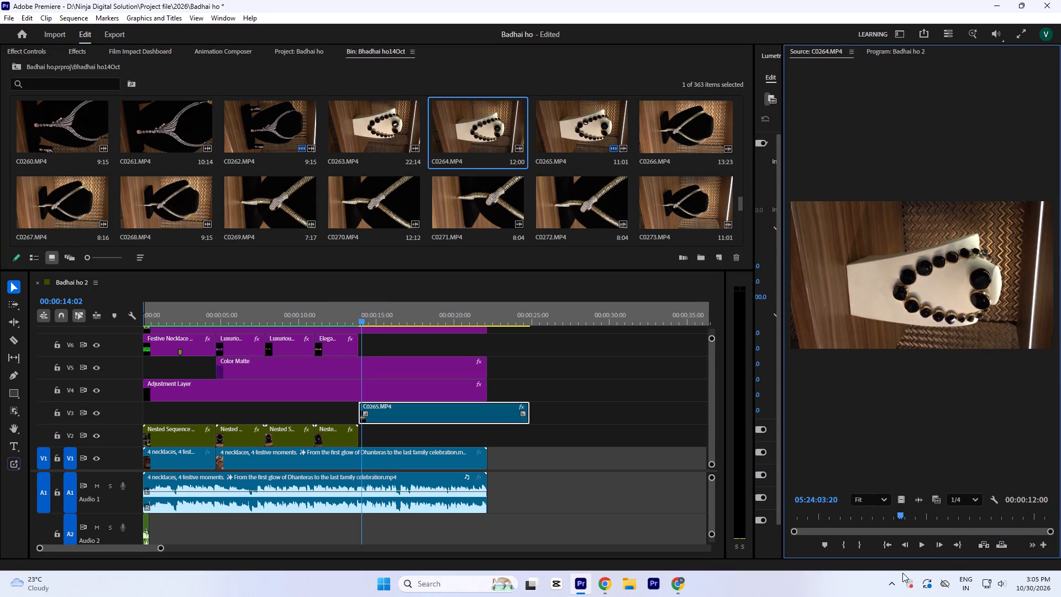
drag(902, 573, 972, 582)
key(i)
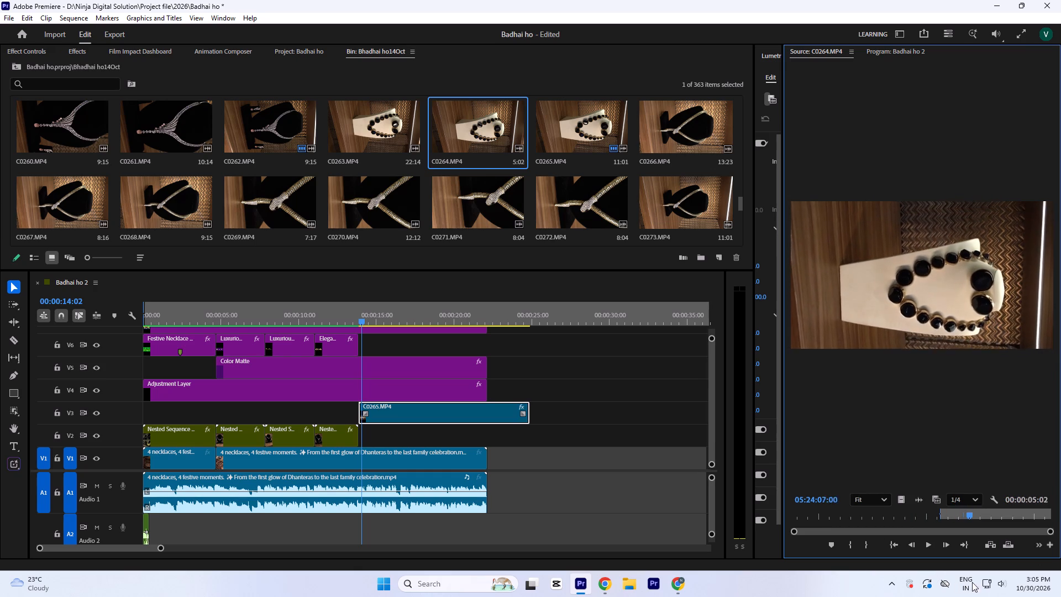
drag(972, 582, 1016, 567)
key(o)
Put the marked C0264.MP4 section on V3 directly after the last nested sequence, moving C0265.MP4 out to where the Adjustment Layer ends.
drag(897, 499, 539, 397)
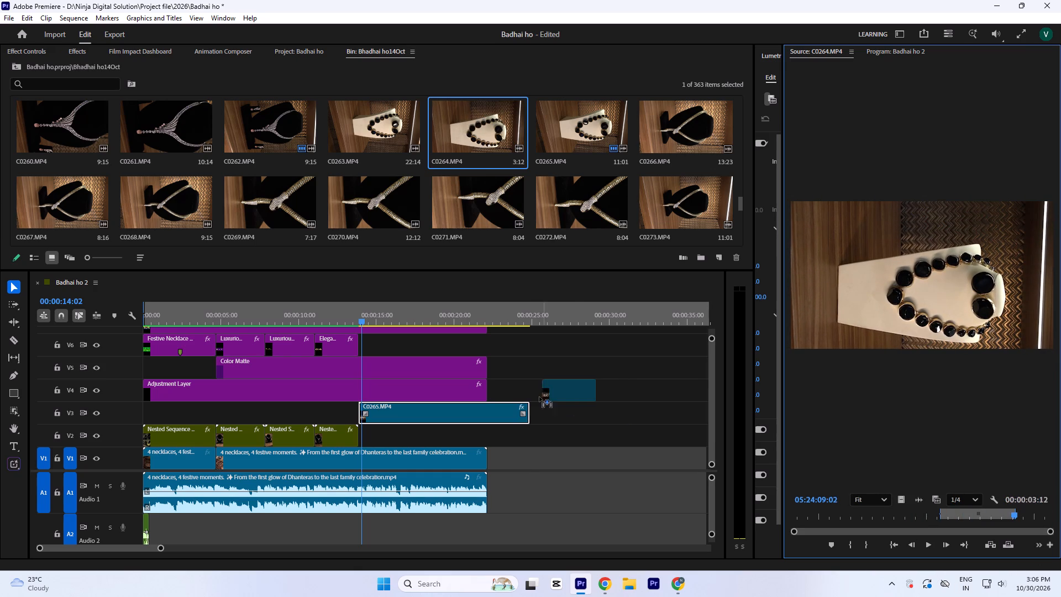
drag(539, 397, 522, 381)
drag(479, 420, 612, 423)
drag(538, 388, 405, 420)
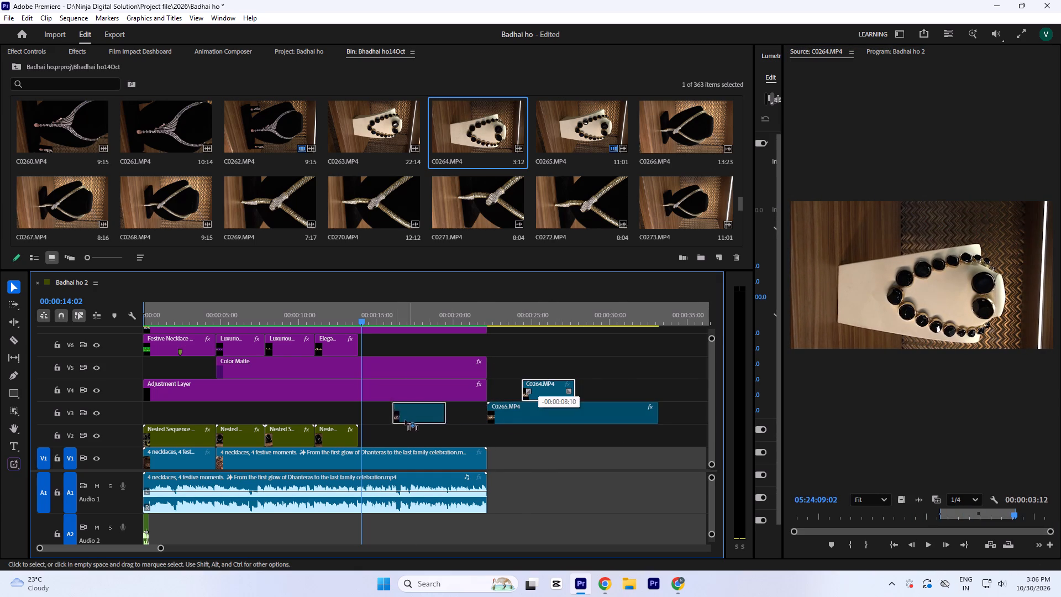
drag(405, 420, 376, 423)
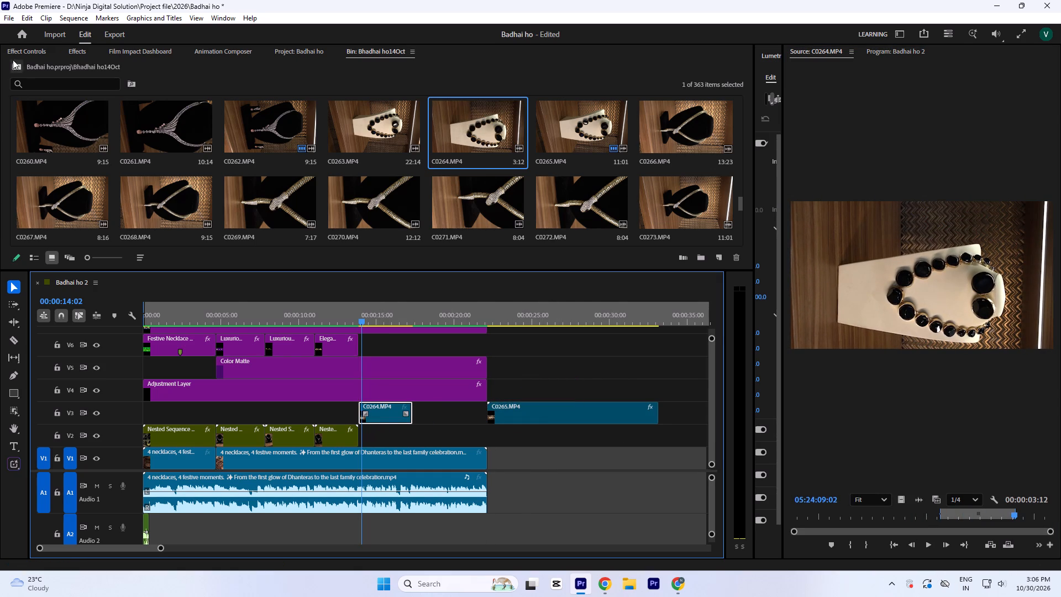
Set the rotation of C0264.MP4 to -90°.
click(22, 45)
click(235, 165)
text(-9)
key(0)
click(656, 153)
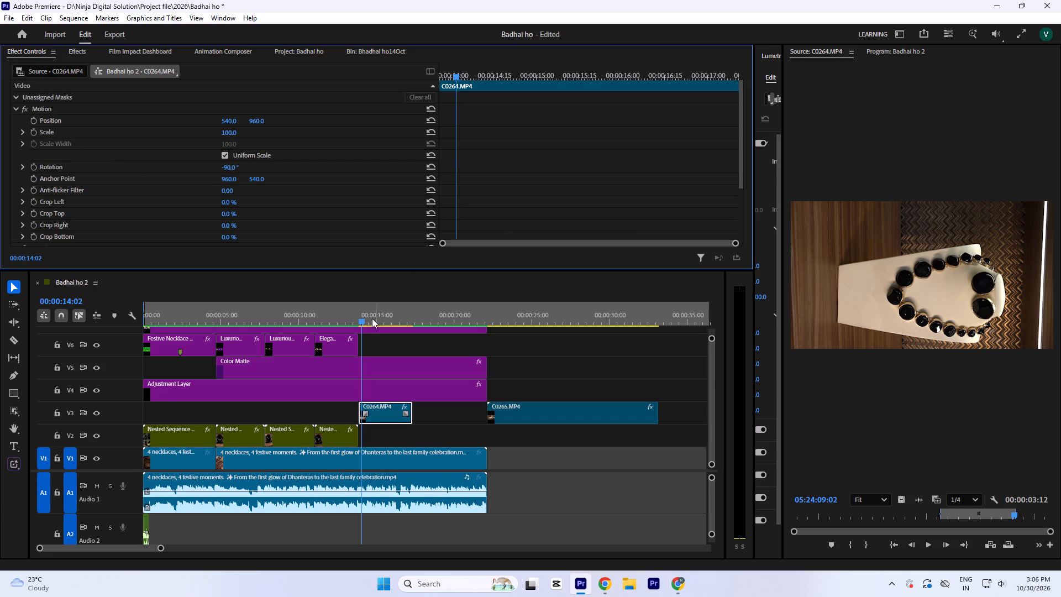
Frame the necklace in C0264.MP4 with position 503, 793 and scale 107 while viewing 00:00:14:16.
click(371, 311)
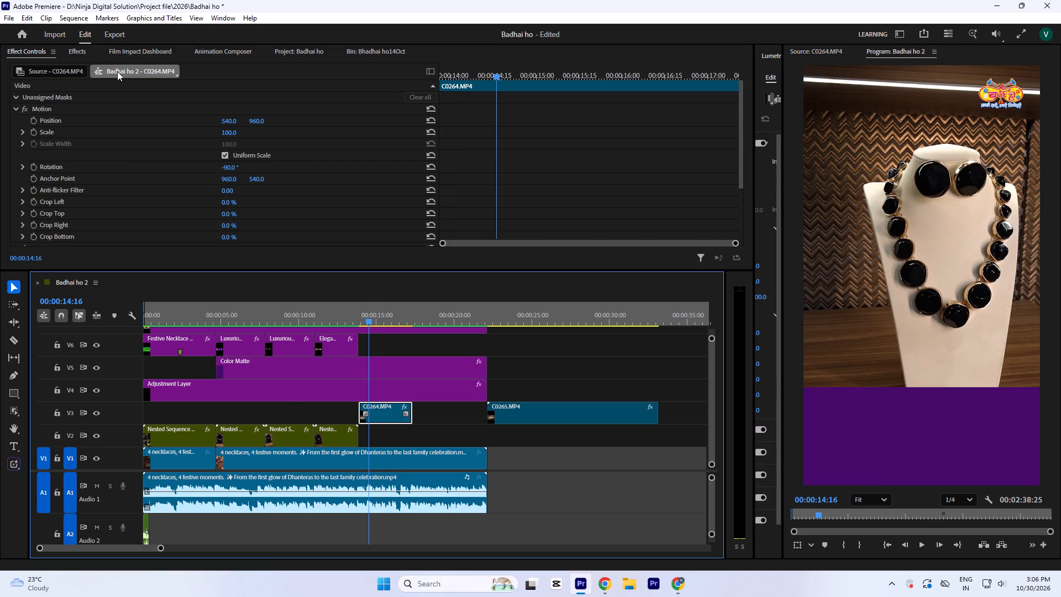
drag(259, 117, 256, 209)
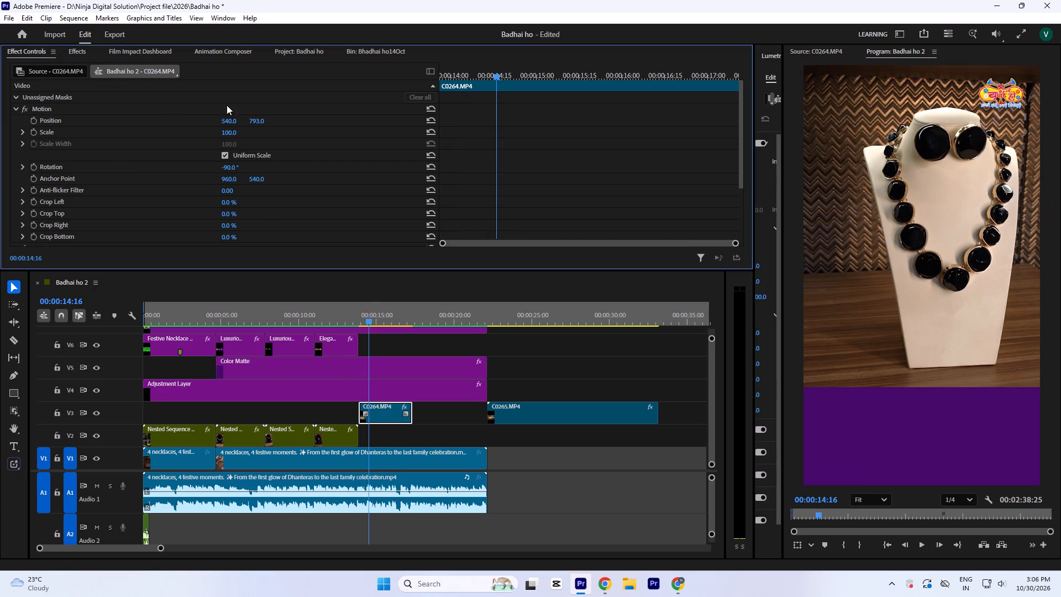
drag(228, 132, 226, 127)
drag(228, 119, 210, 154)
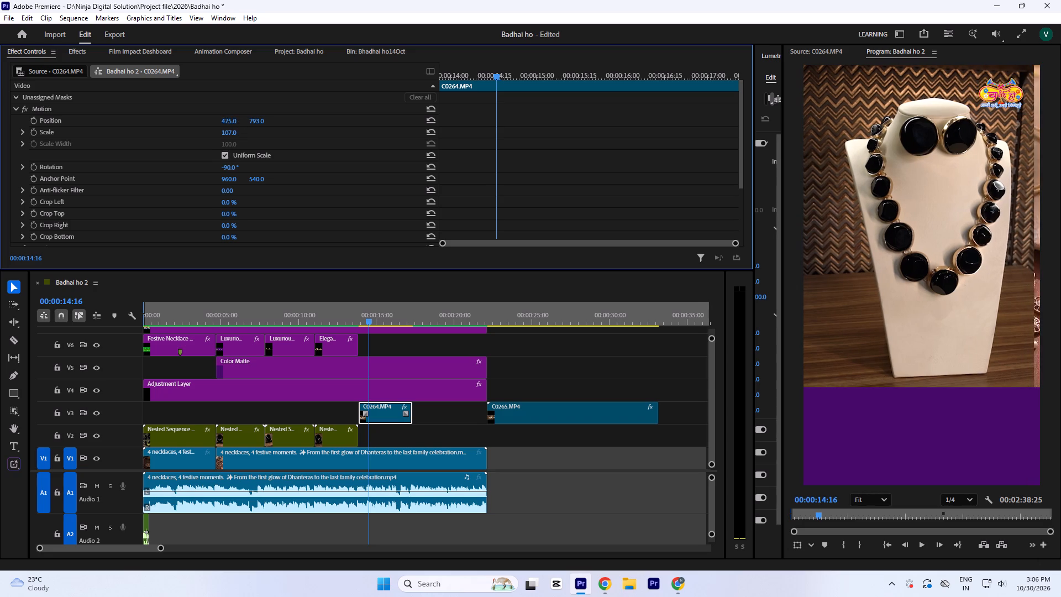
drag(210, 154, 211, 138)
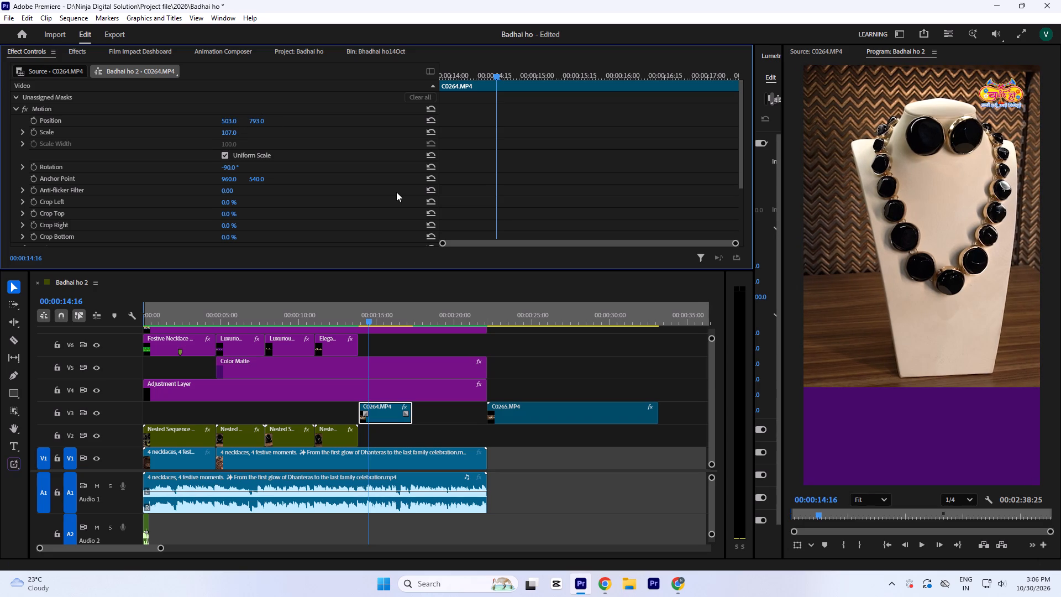
Enter a clip speed of 80% for C0264.MP4 on V3.
click(377, 311)
key(ctrl+r)
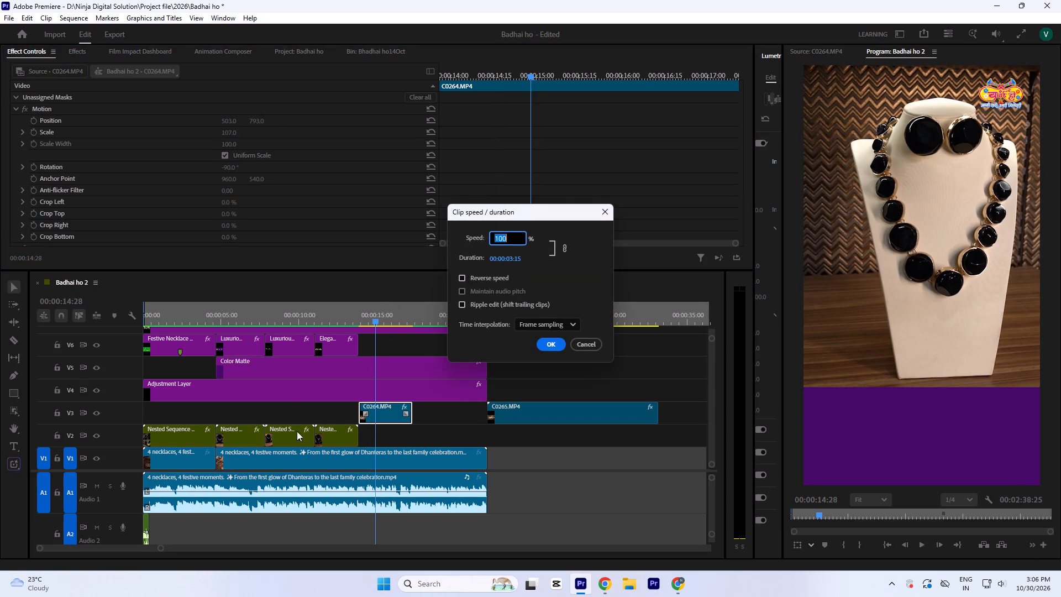
text(80)
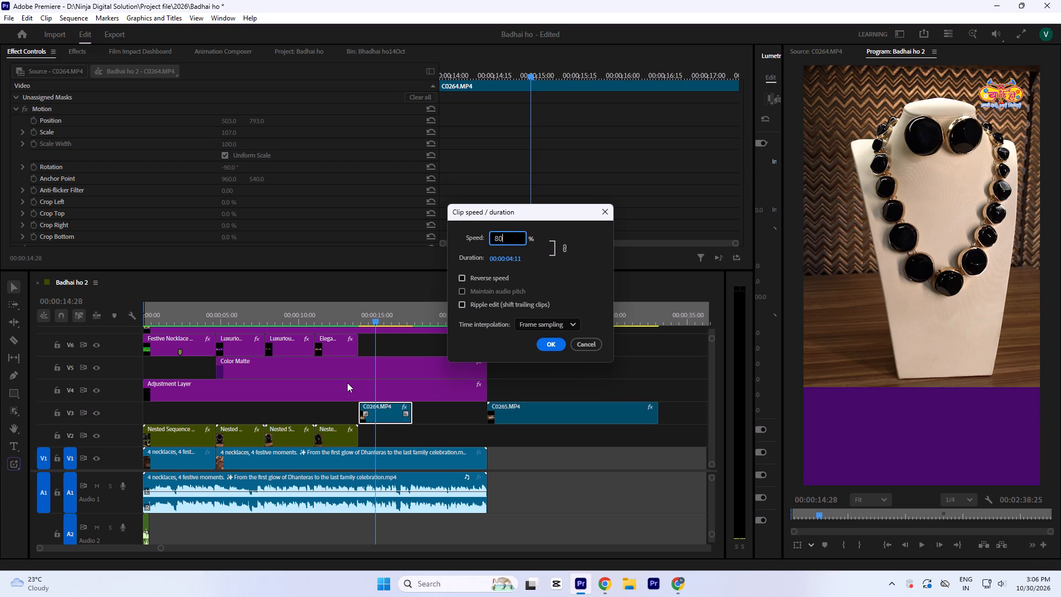
Switch to File Explorer, search the Render folder for "bat", and examine the Batra 34 video at about 00:37.
click(632, 579)
click(50, 279)
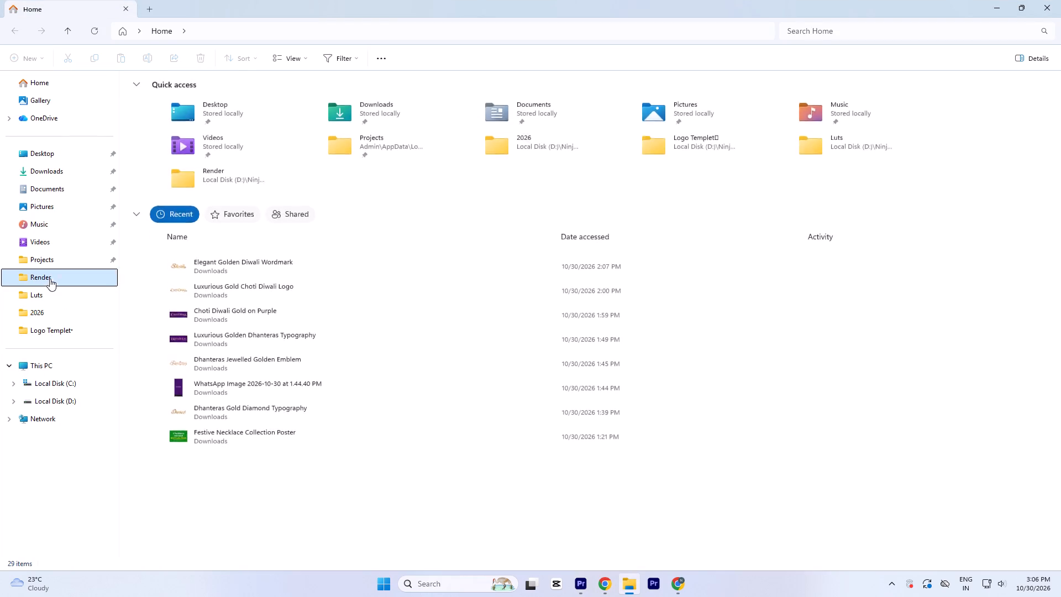
click(818, 31)
text(bat)
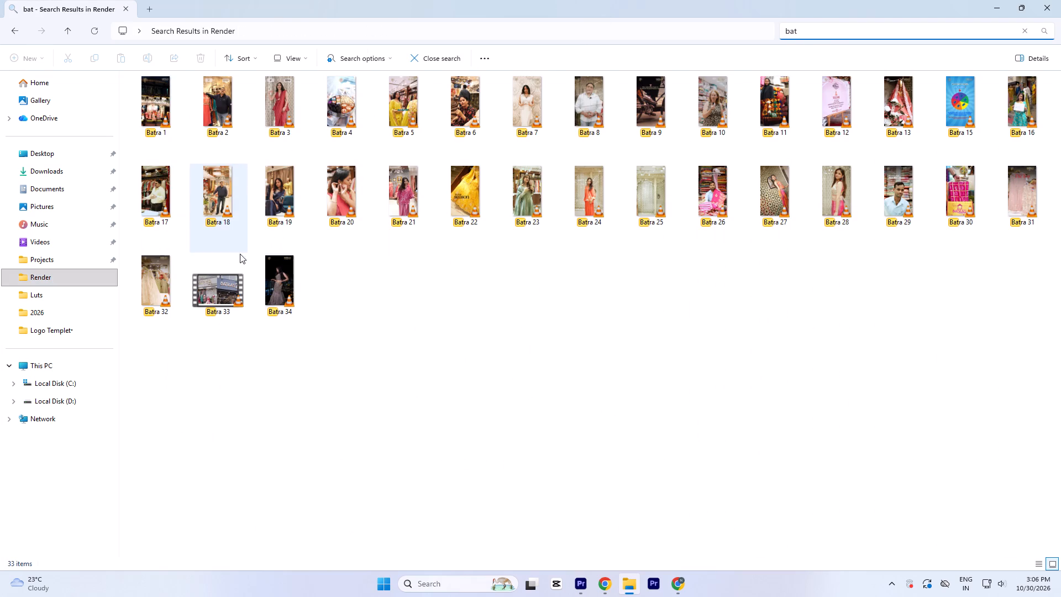
double_click(283, 288)
key(space)
drag(999, 552, 1007, 552)
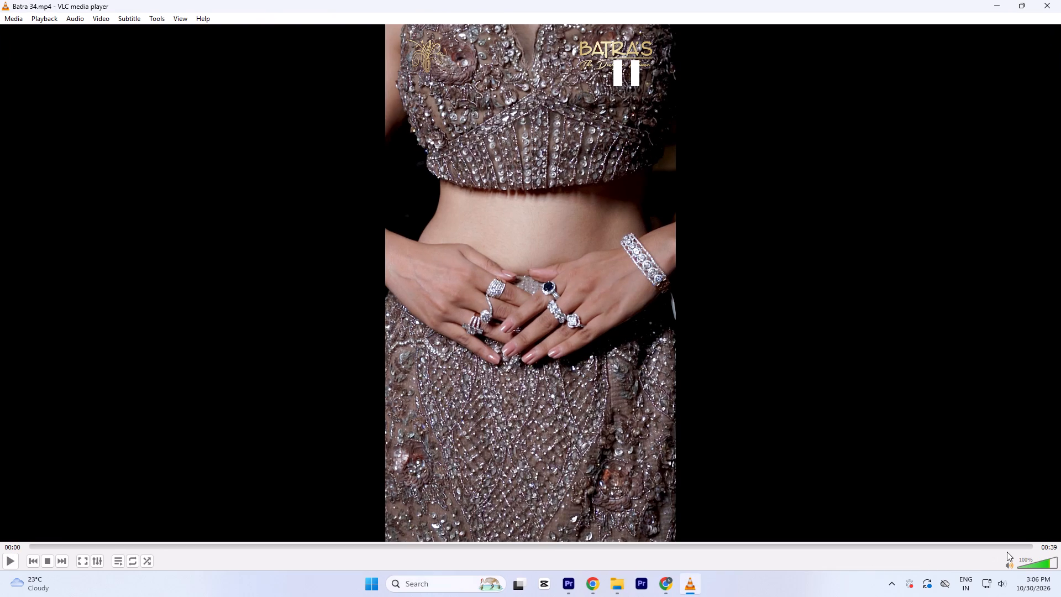
drag(1007, 552, 1007, 552)
click(1007, 548)
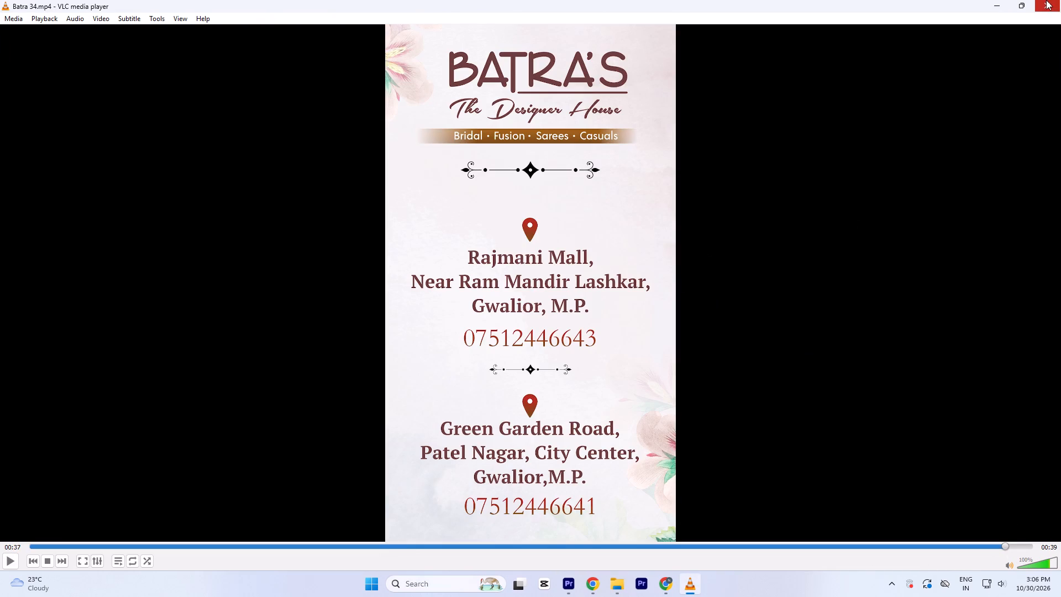
click(1046, 0)
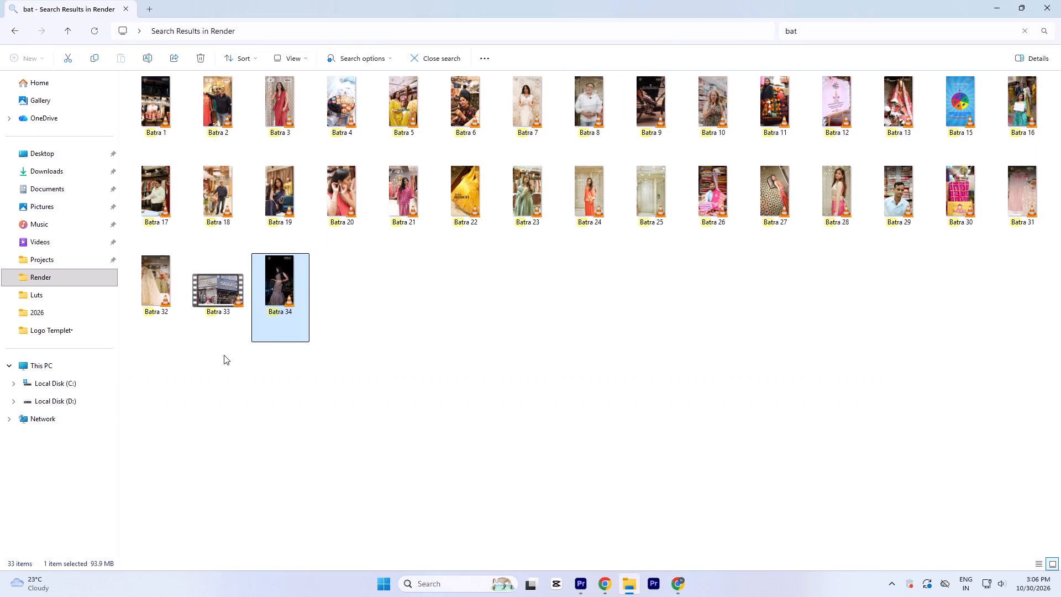
click(1048, 8)
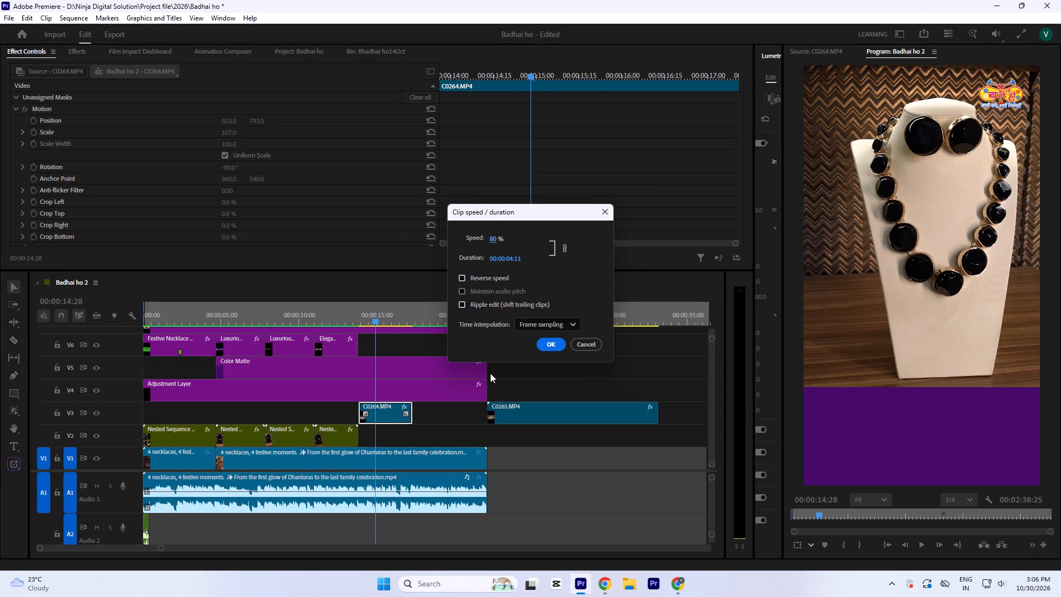
Apply the 80% speed to C0264.MP4 and play the sequence from just before the clip through to 00:00:16:21.
click(551, 342)
click(344, 318)
key(space)
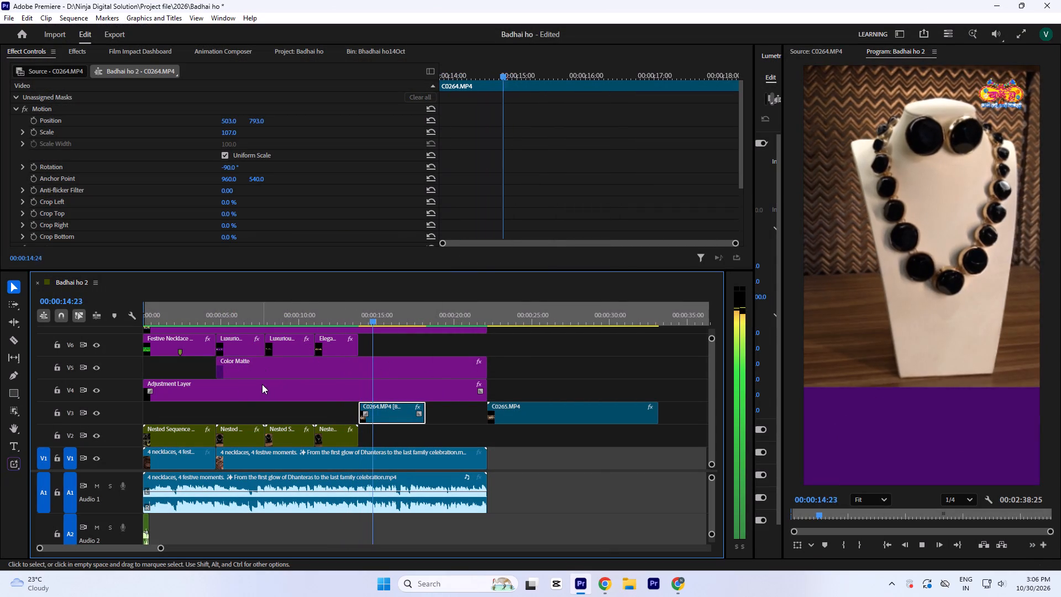
key(space)
key(space)
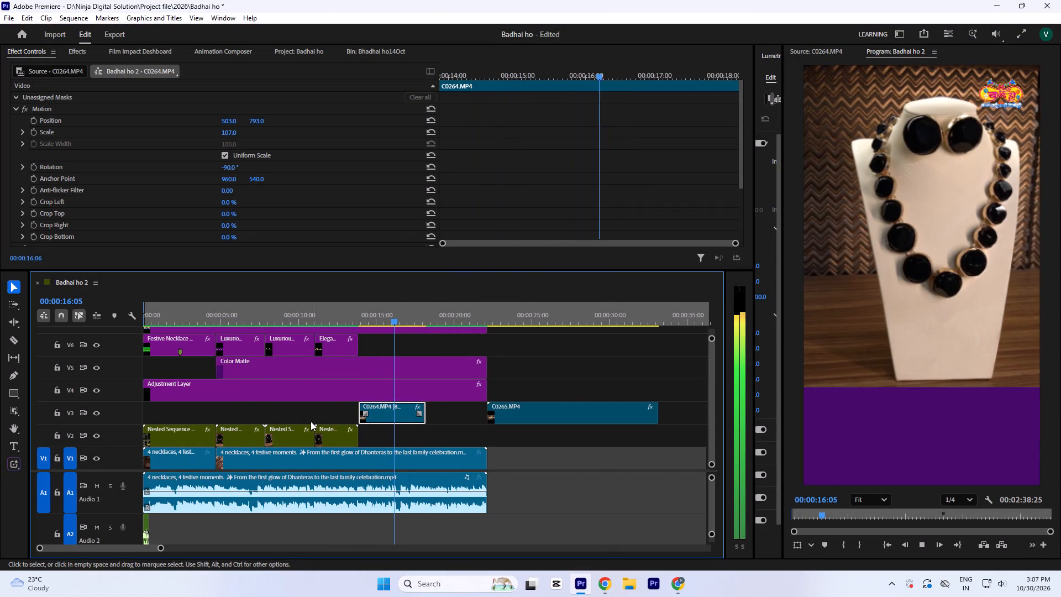
key(space)
key(space)
key(space)
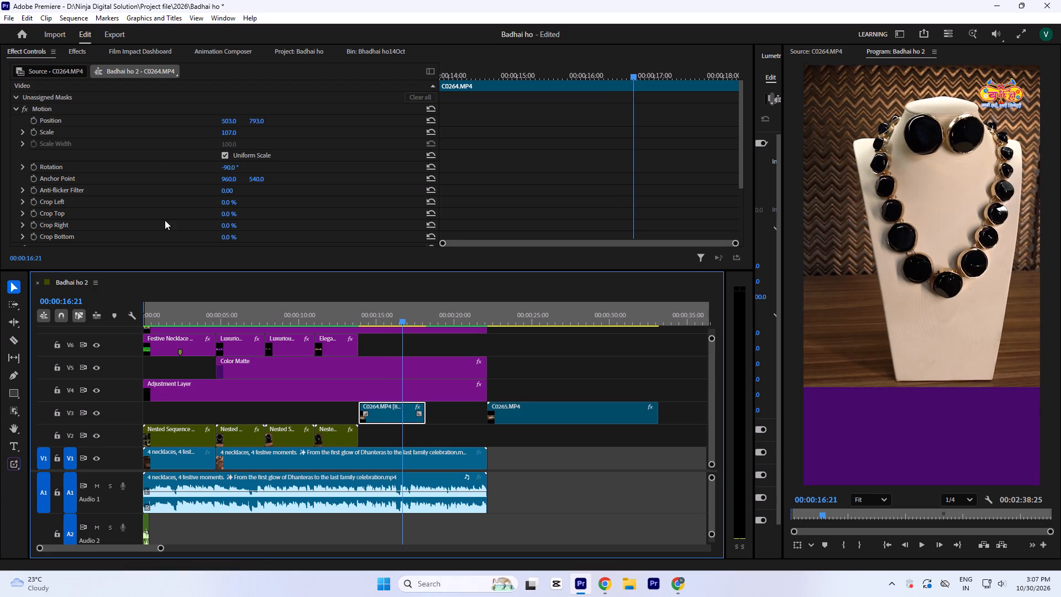
Reframe the necklace in C0264.MP4 with position 421, 921 and scale 123 while viewing 00:00:16:21.
click(228, 132)
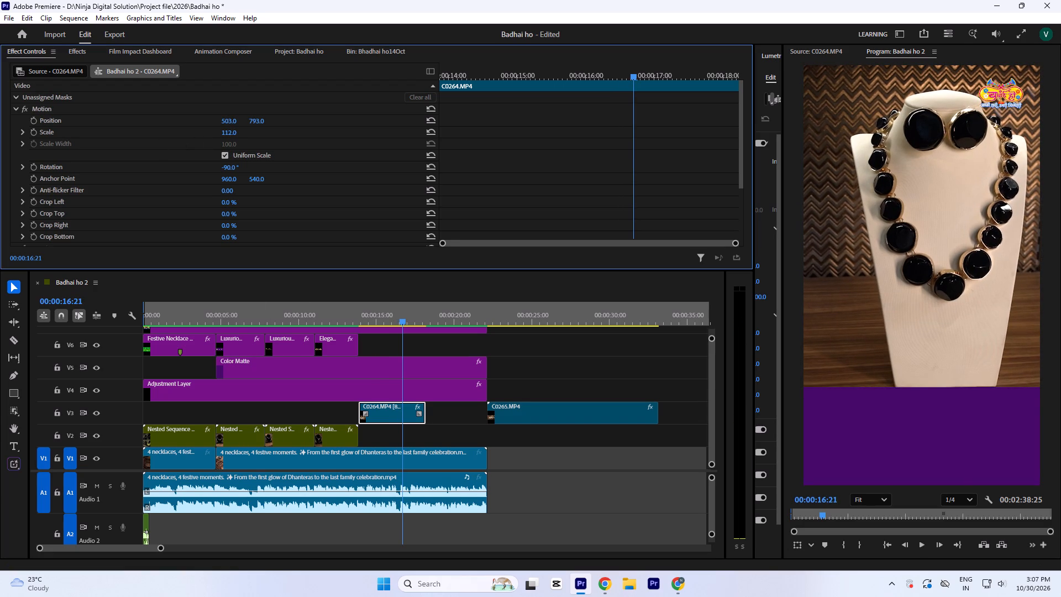
drag(227, 121, 212, 141)
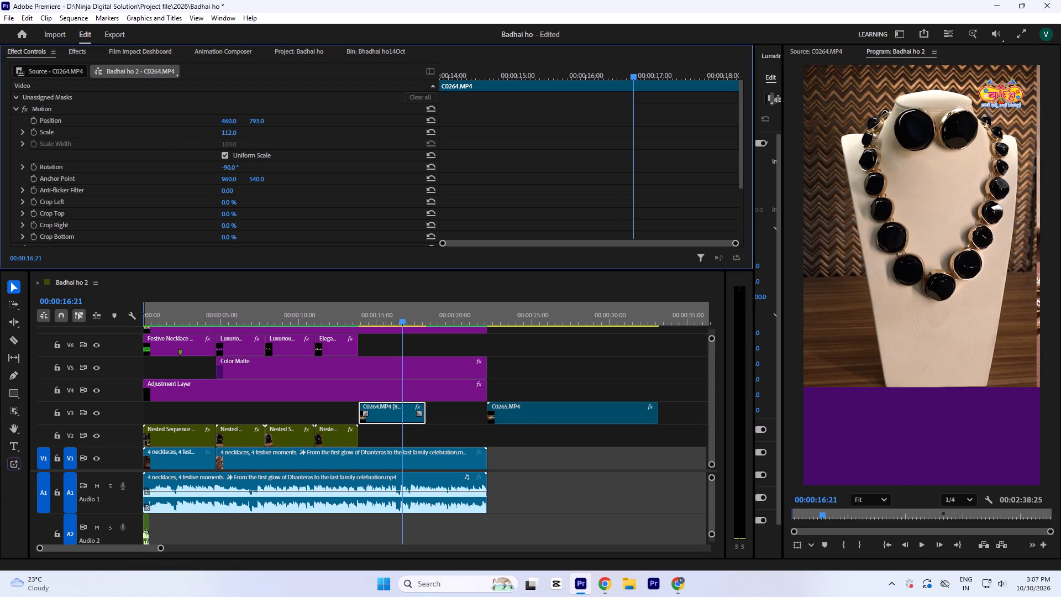
drag(212, 141, 213, 128)
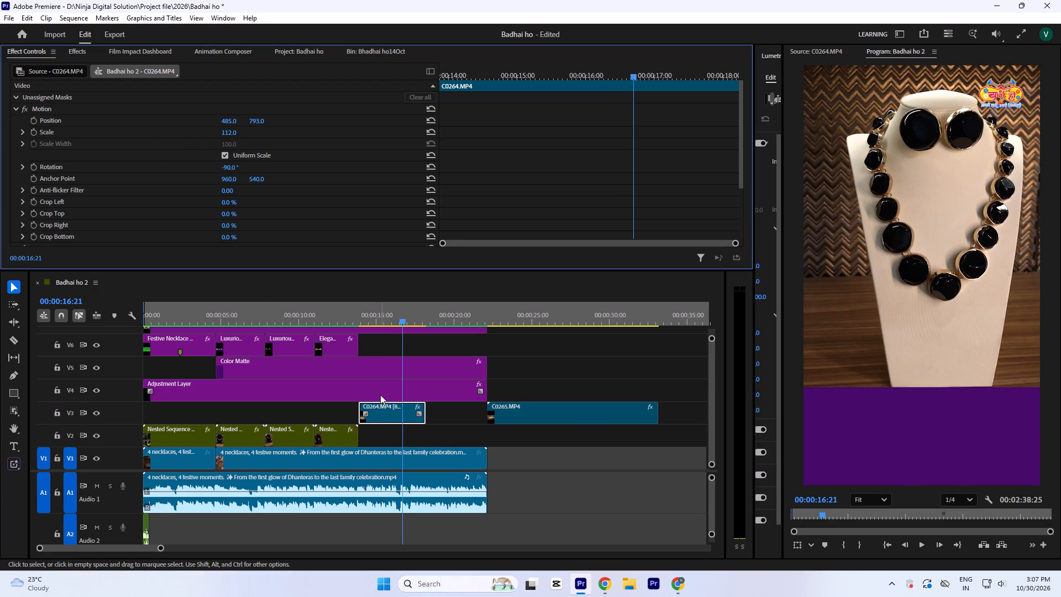
drag(257, 119, 255, 33)
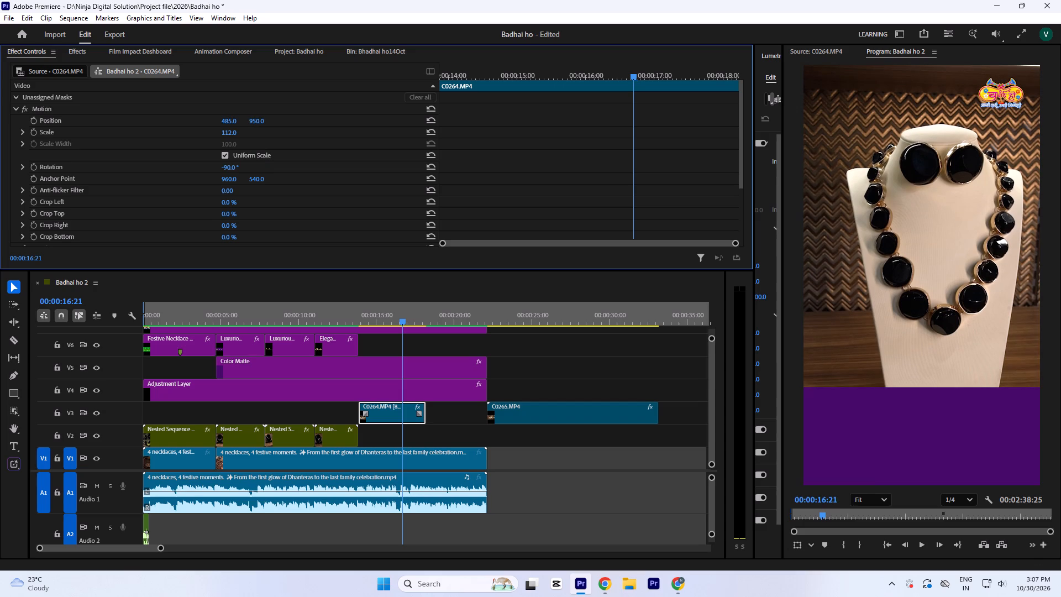
drag(255, 33, 265, 49)
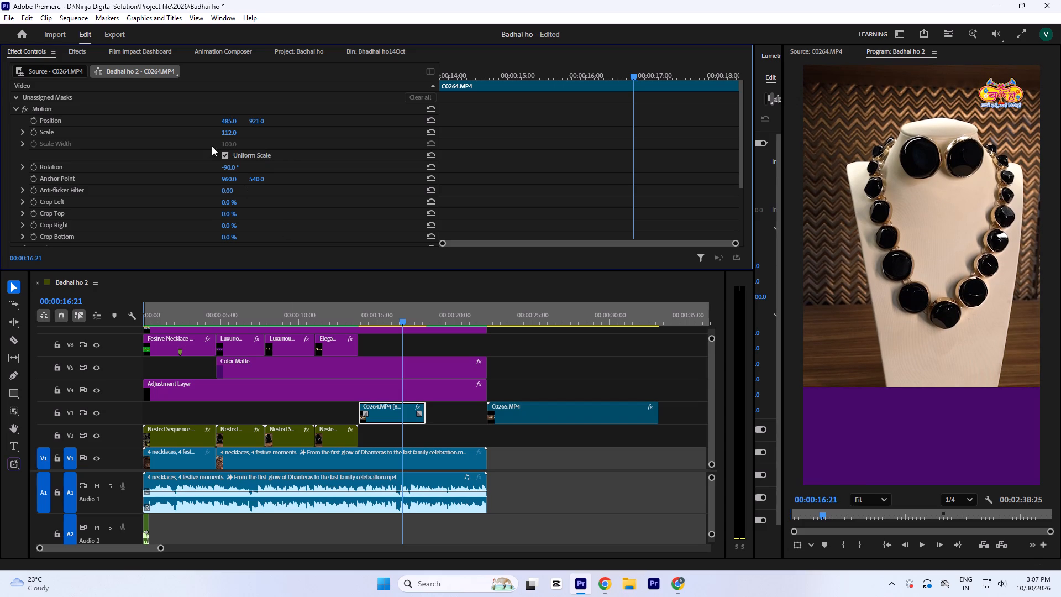
drag(227, 134, 227, 128)
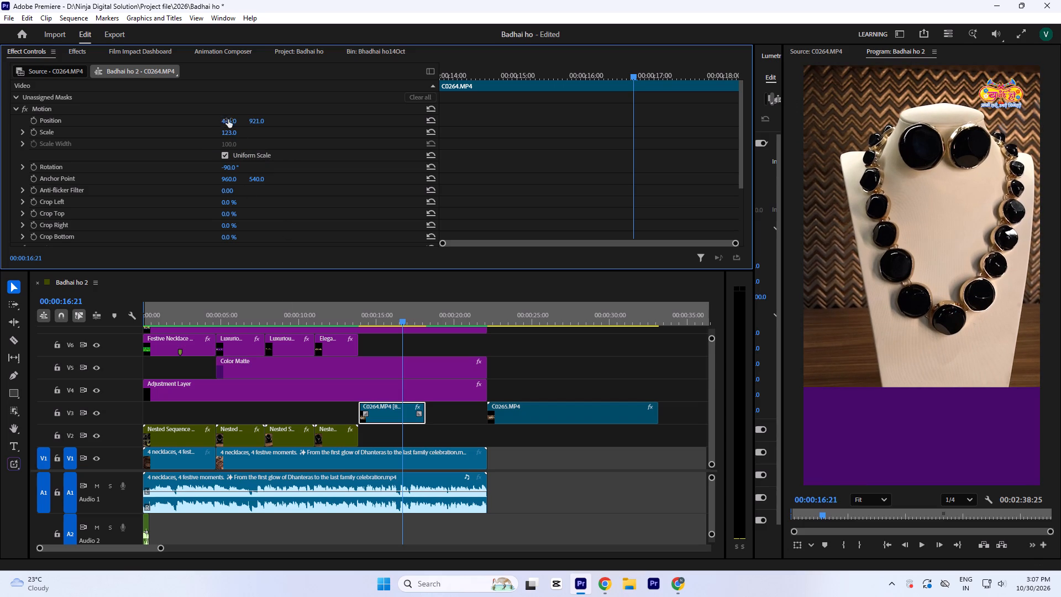
drag(228, 120, 203, 156)
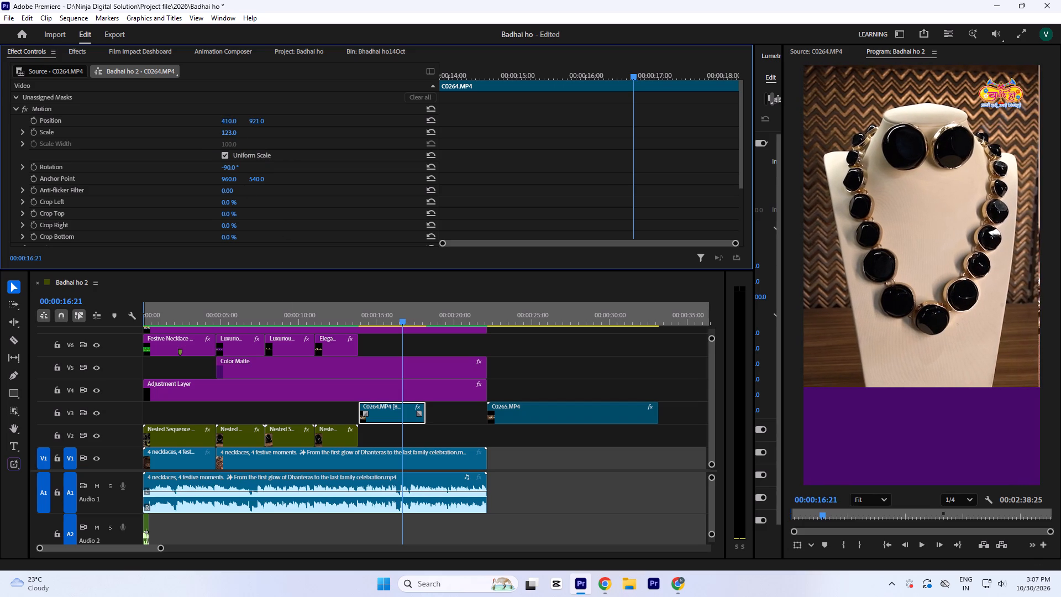
drag(203, 156, 204, 152)
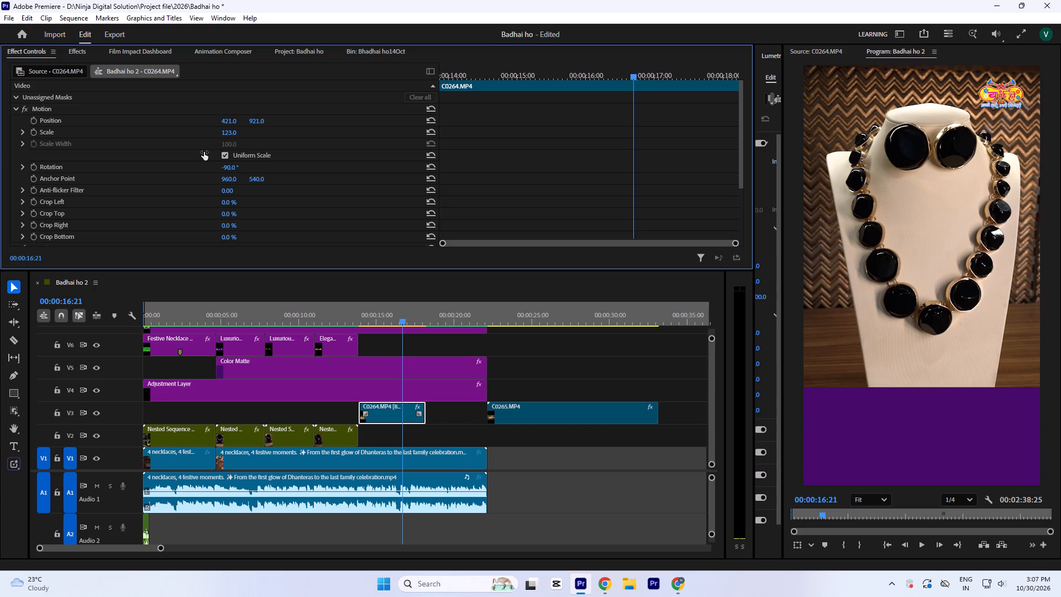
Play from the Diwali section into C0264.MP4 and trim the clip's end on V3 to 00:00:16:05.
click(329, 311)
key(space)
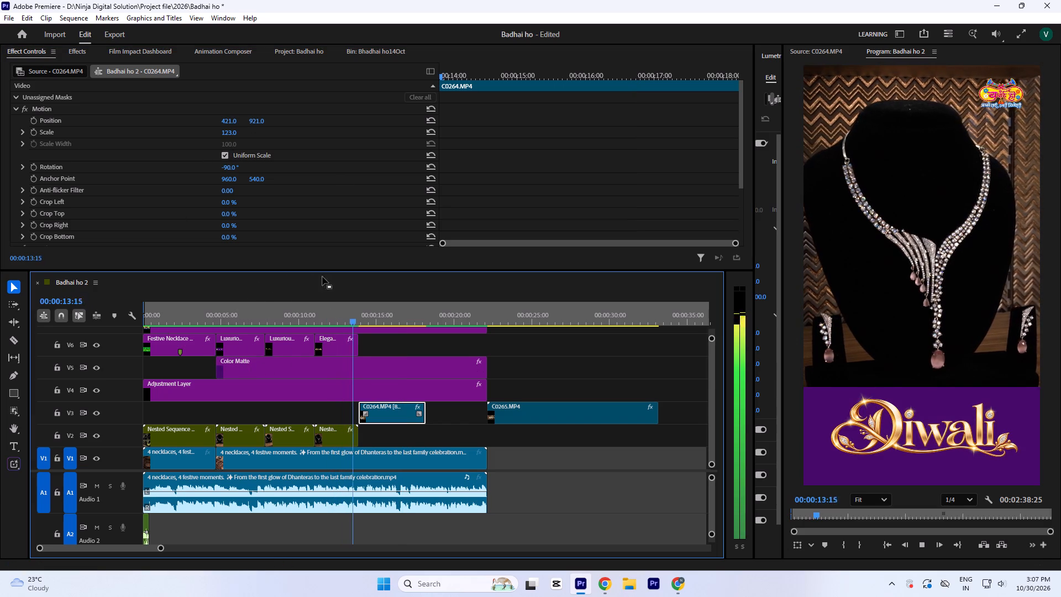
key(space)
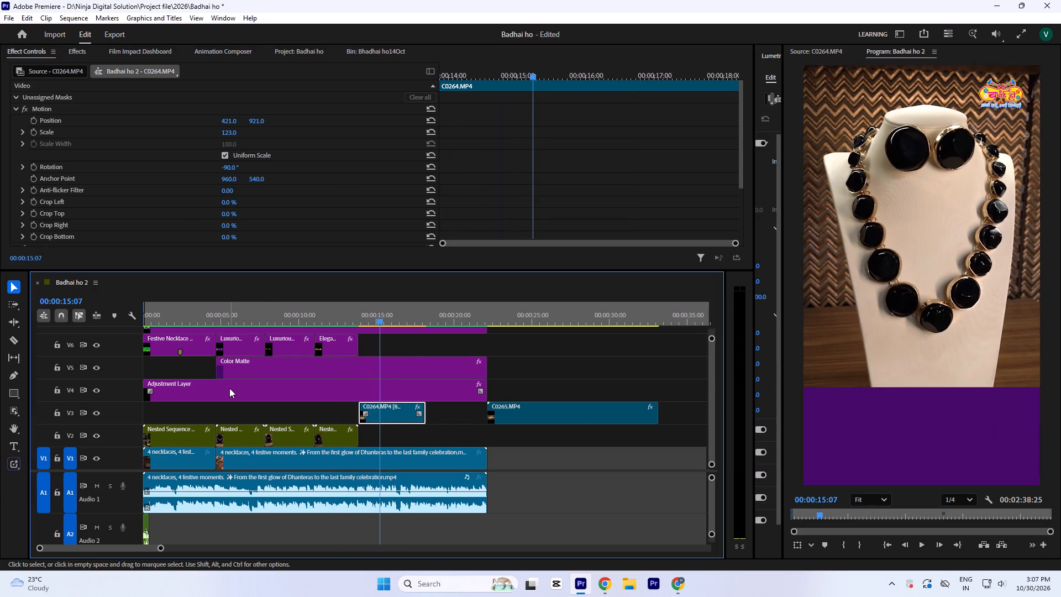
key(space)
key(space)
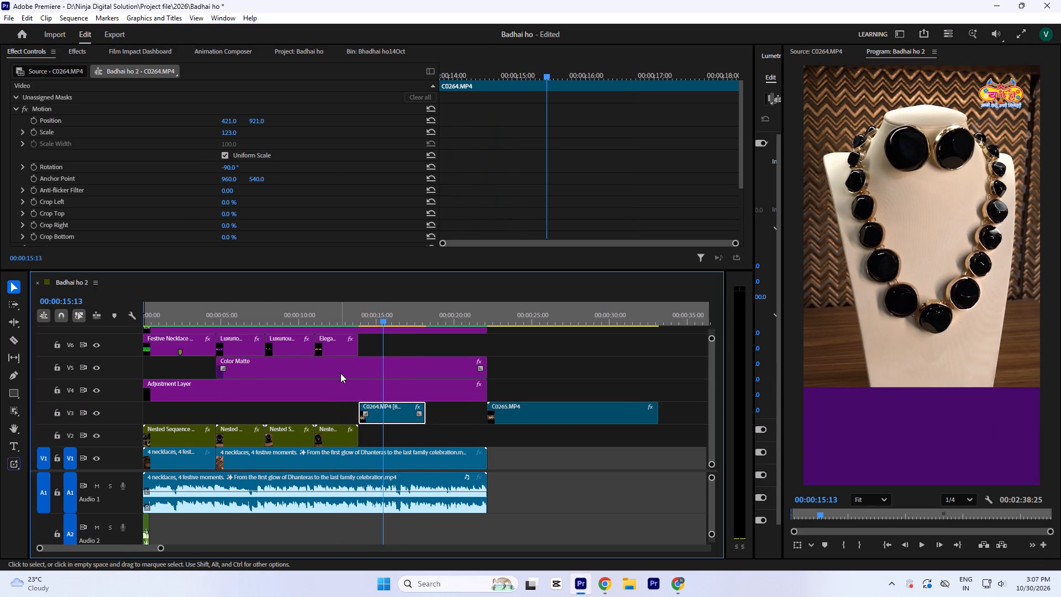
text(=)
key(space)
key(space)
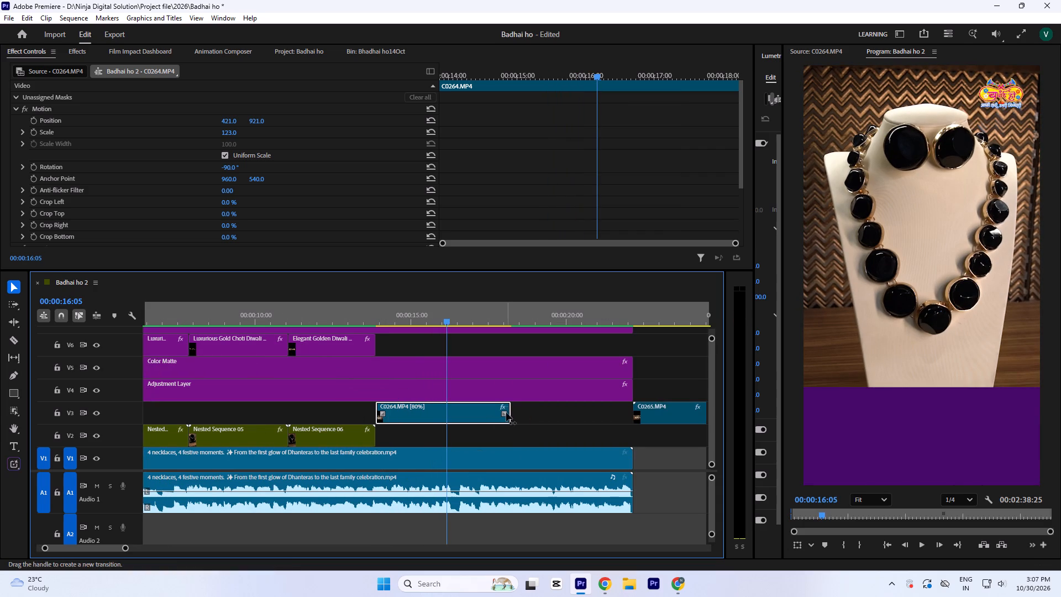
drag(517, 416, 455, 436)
Play around the cut to the gold necklace and set the end of C0264.MP4 at 00:00:16:08.
key(equal)
key(equal)
key(space)
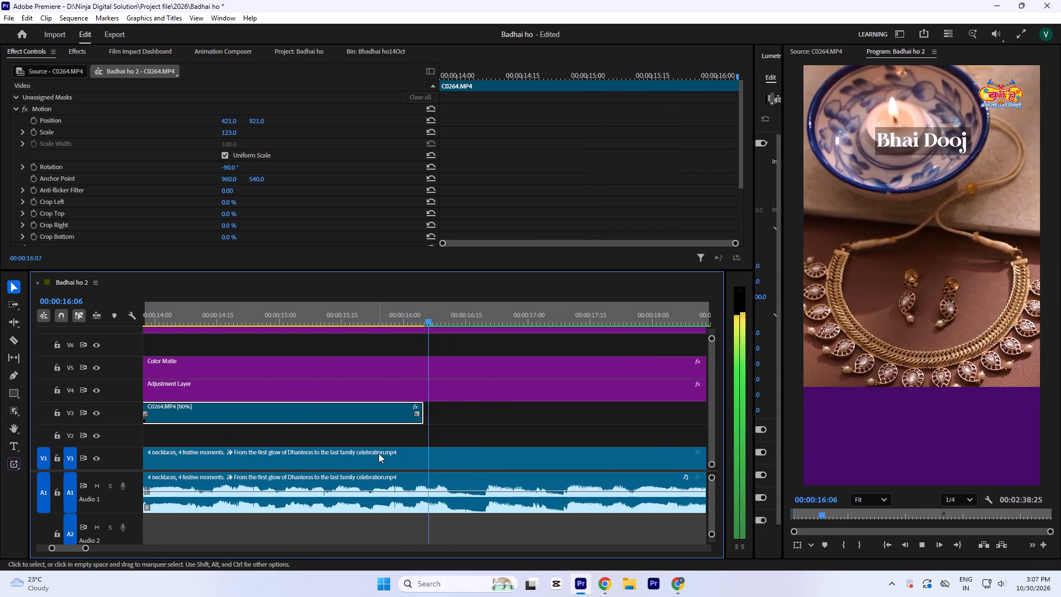
key(space)
key(equal)
key(equal)
key(space)
key(space)
click(408, 316)
key(space)
key(space)
click(408, 315)
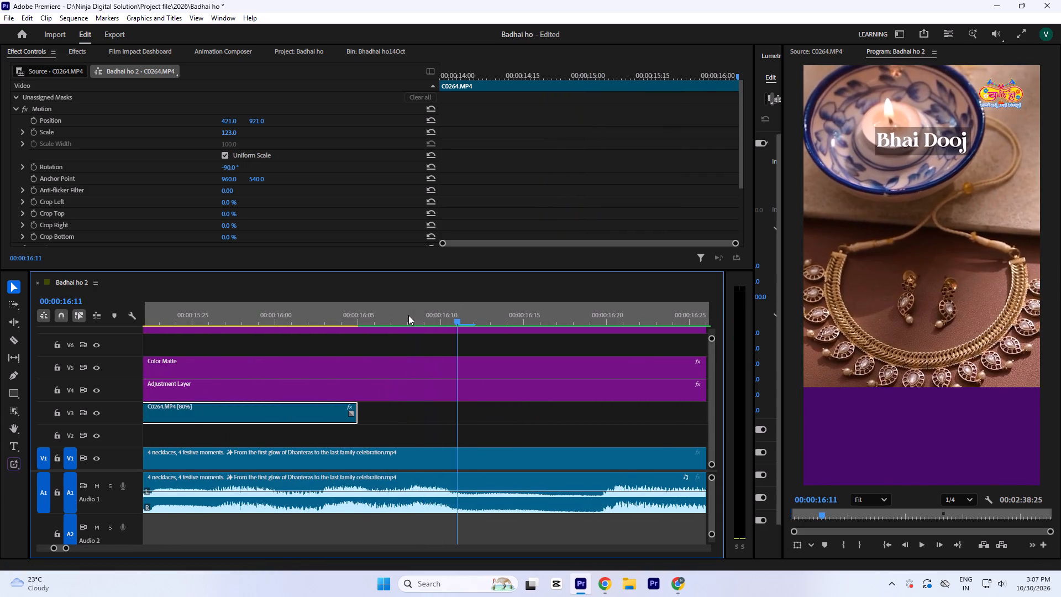
click(412, 320)
click(395, 308)
click(414, 312)
key(space)
key(space)
click(414, 313)
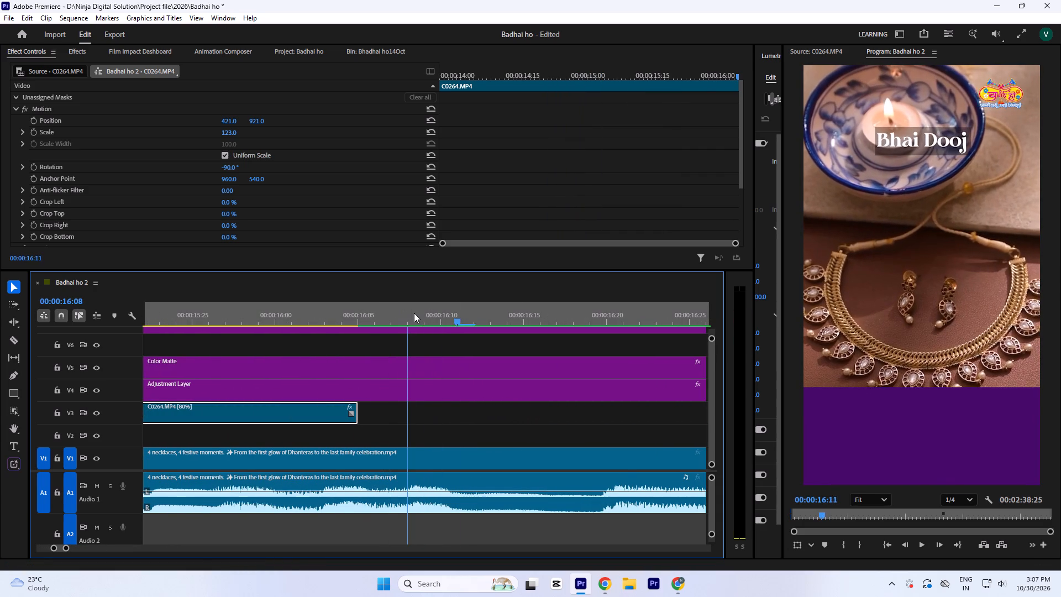
drag(361, 417, 415, 425)
Move C0264.MP4 from V3 down to V2, directly after Nested Sequence 06.
key(minus)
key(minus)
key(minus)
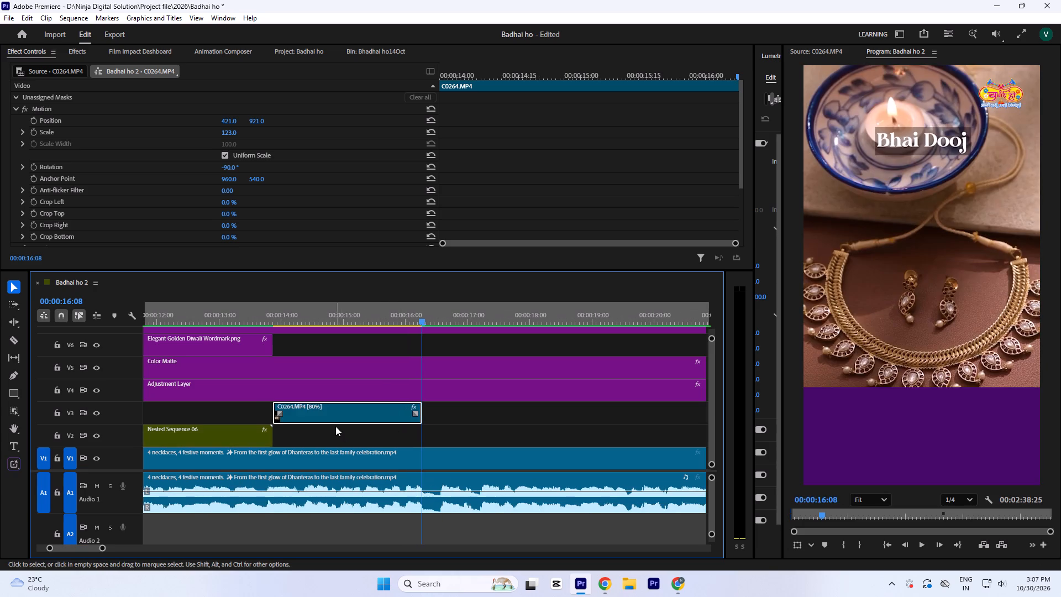
drag(334, 421, 336, 434)
Examine the join between Nested Sequence 06 and C0264.MP4 at 00:00:13:26 and play the clip from there.
click(276, 317)
key(equal)
key(equal)
key(equal)
key(equal)
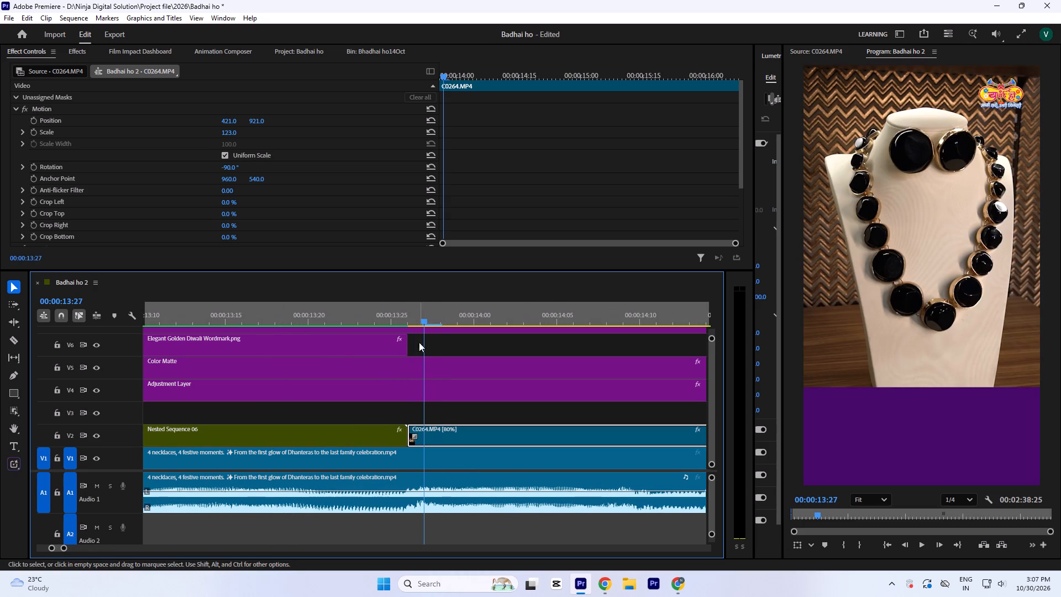
click(407, 302)
key(minus)
key(minus)
key(minus)
key(minus)
key(minus)
click(408, 424)
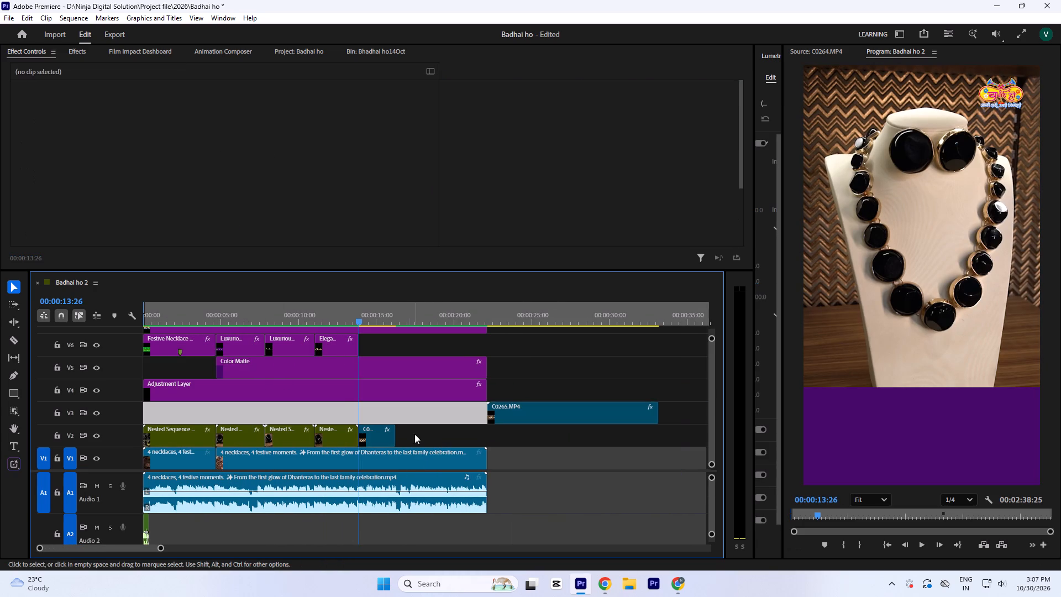
key(space)
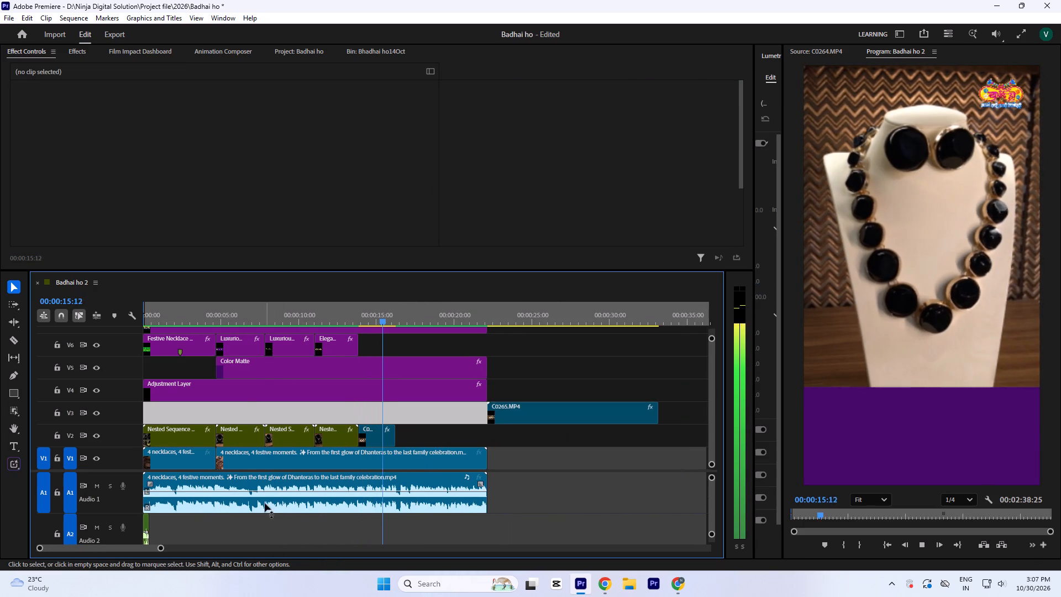
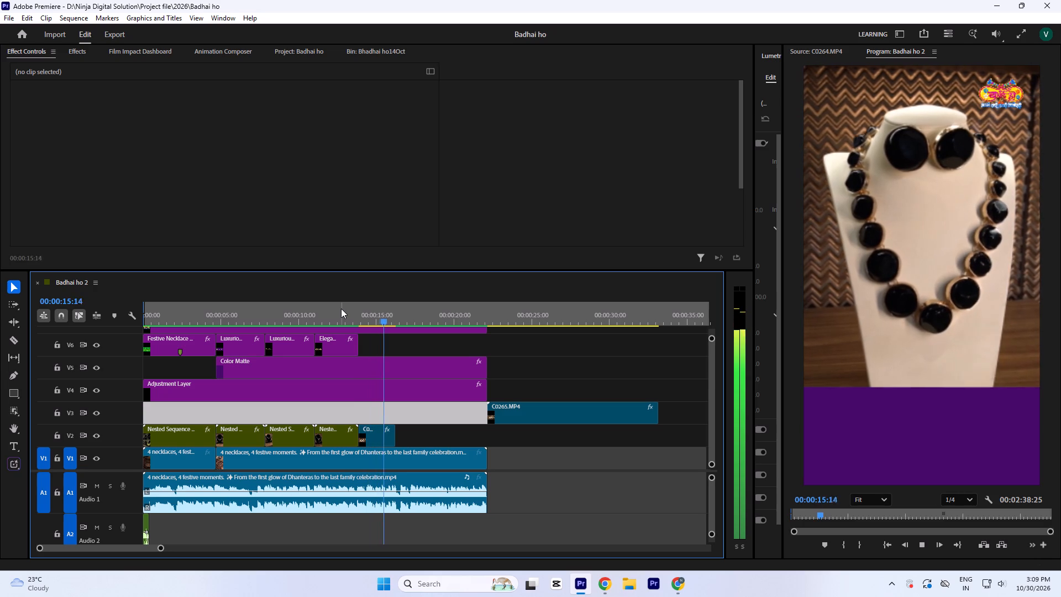
Nest the C0264.MP4 clip that follows the Diwali section on V2, keeping the suggested sequence name.
click(392, 308)
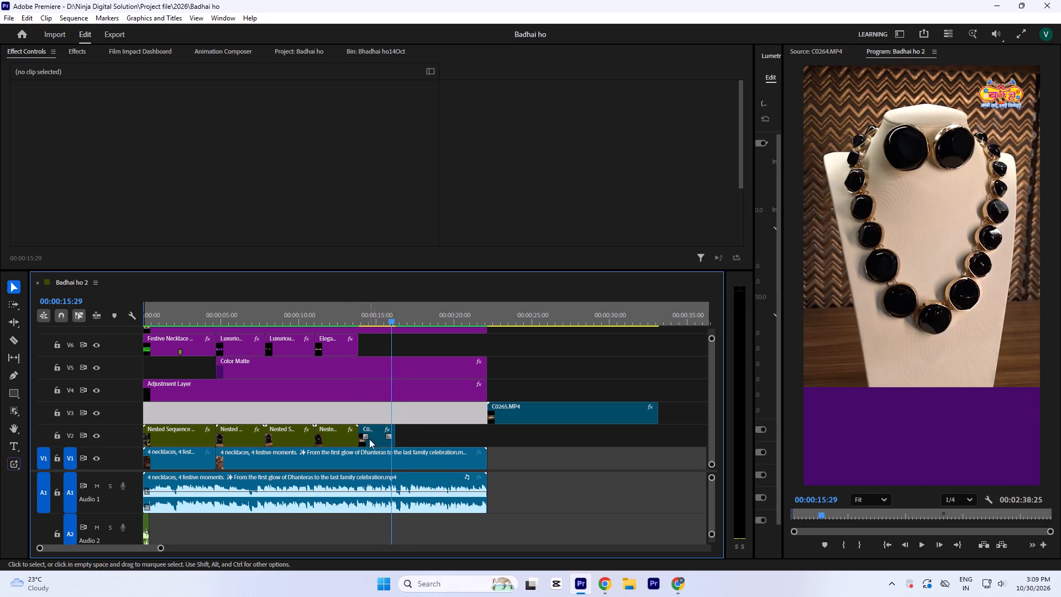
click(384, 439)
key(n)
key(Return)
Apply Warp Stabilizer to the newly nested clip with Smoothness at 10%, and save the project.
click(384, 439)
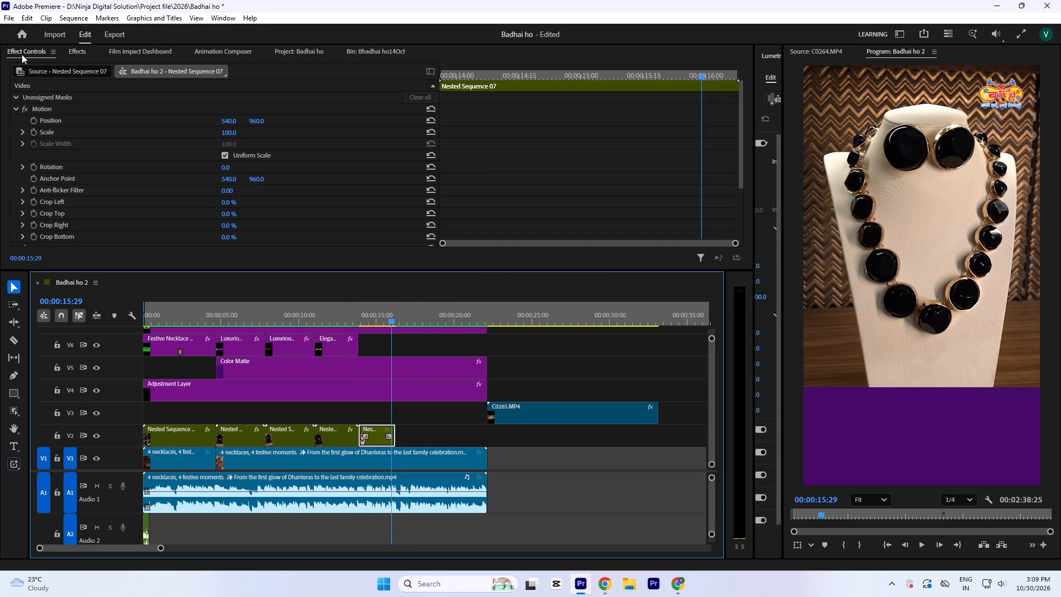
click(81, 52)
double_click(83, 236)
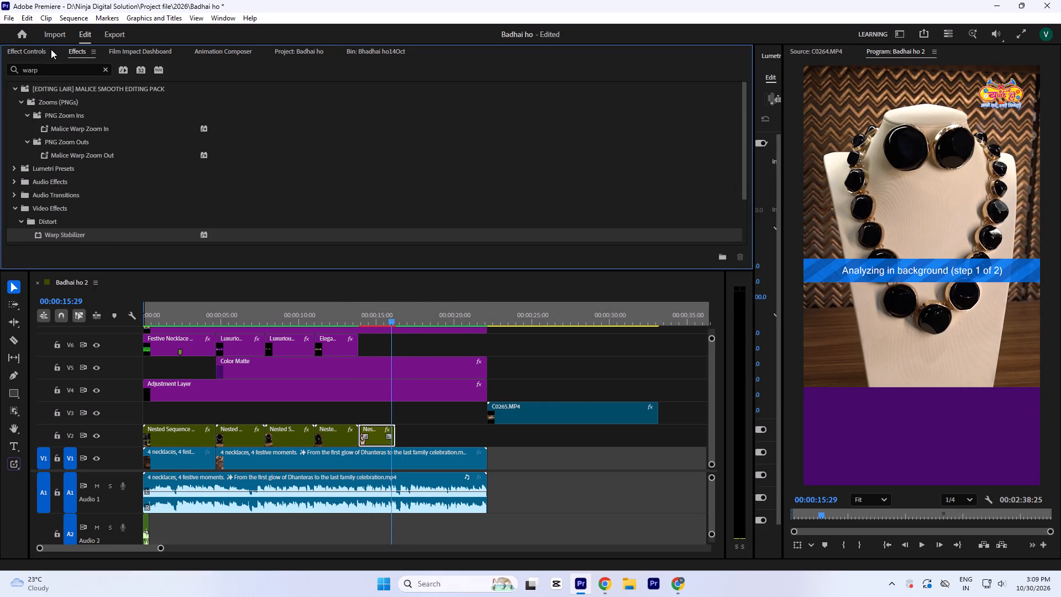
click(36, 44)
click(35, 53)
scroll(124, 167, down, 7)
scroll(195, 224, down, 4)
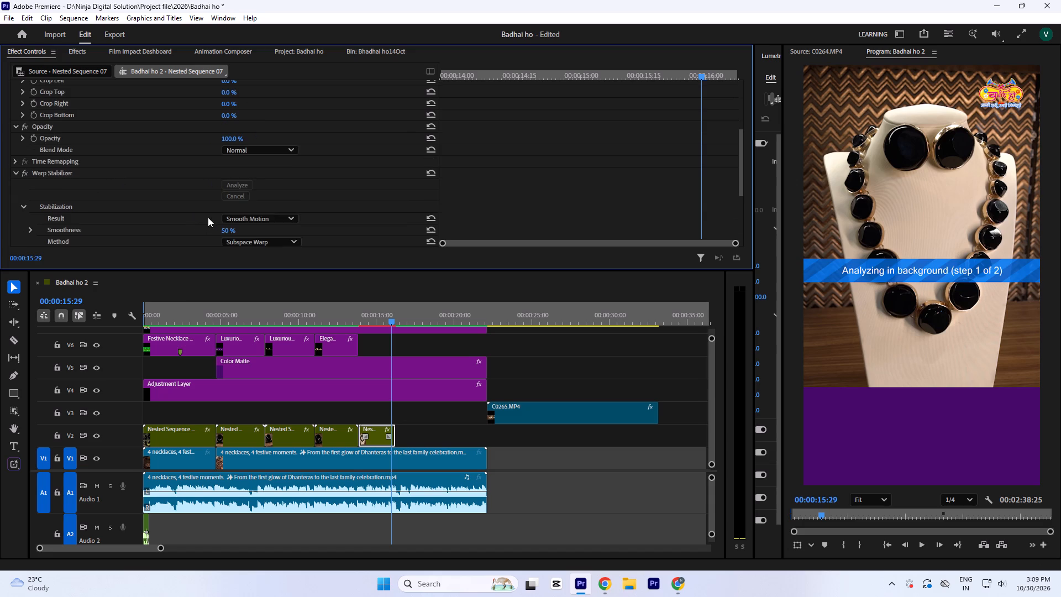
click(225, 229)
key(1)
key(0)
click(564, 108)
click(382, 311)
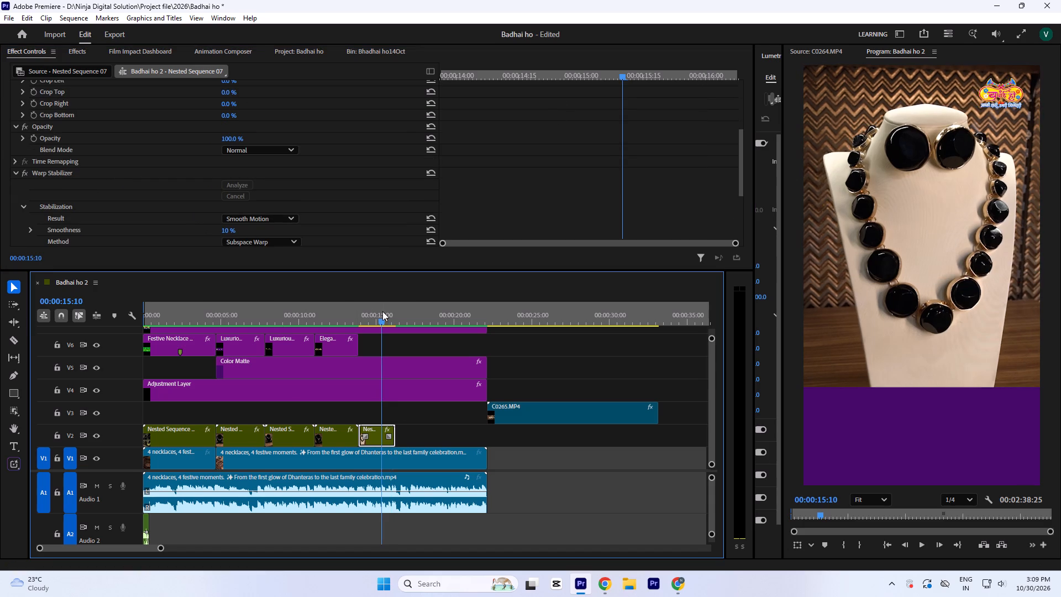
key(grave)
key(ctrl+s)
Examine the end of Nested Sequence 07 against the music waveform and review the footage that follows it.
key(equal)
key(equal)
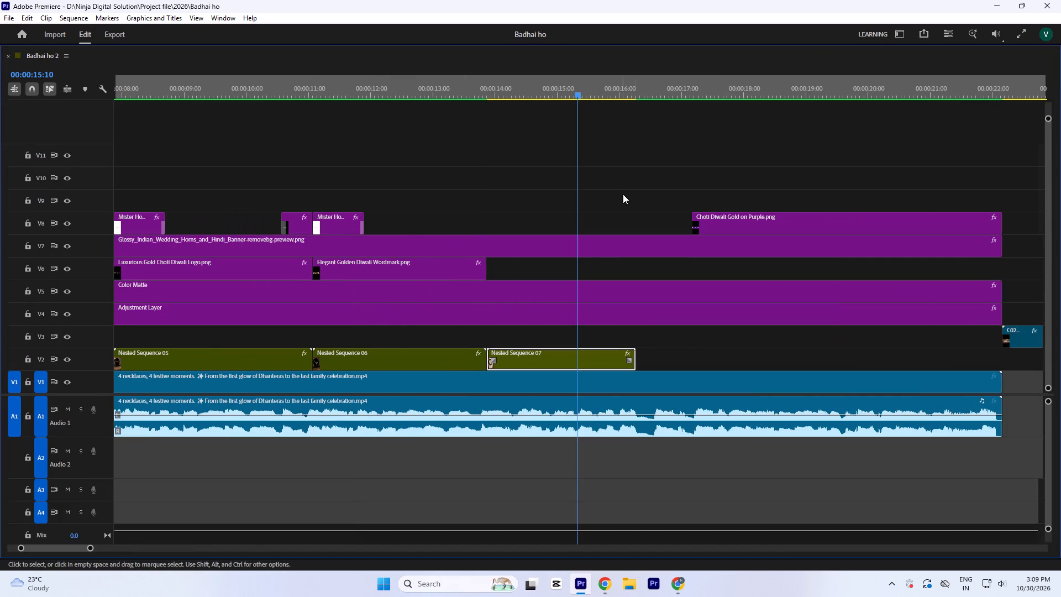
click(622, 80)
key(equal)
key(equal)
key(equal)
key(equal)
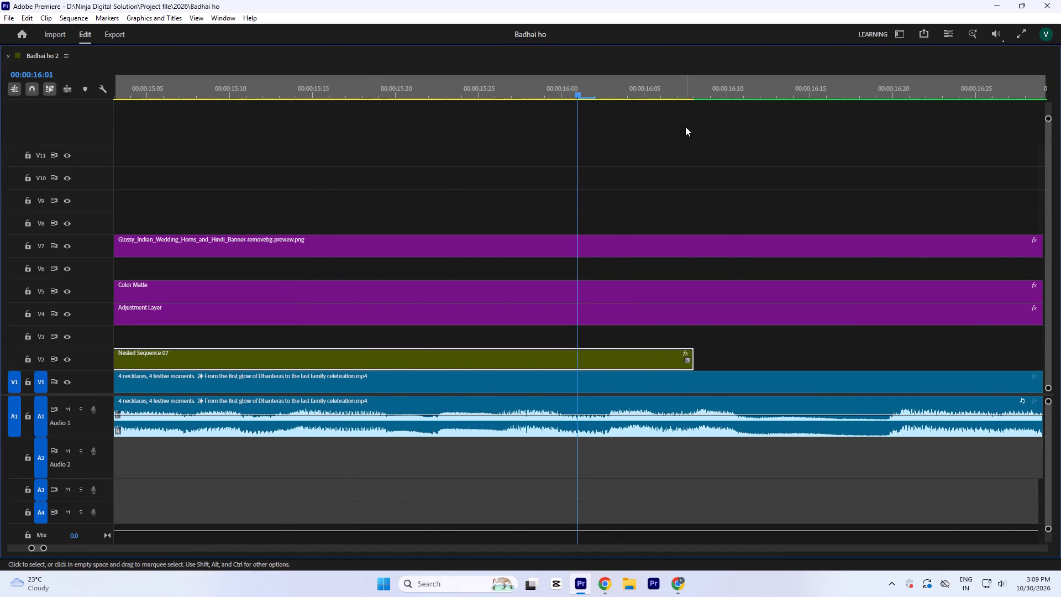
click(683, 87)
key(minus)
key(minus)
key(minus)
key(space)
text(- `-)
drag(417, 313, 447, 331)
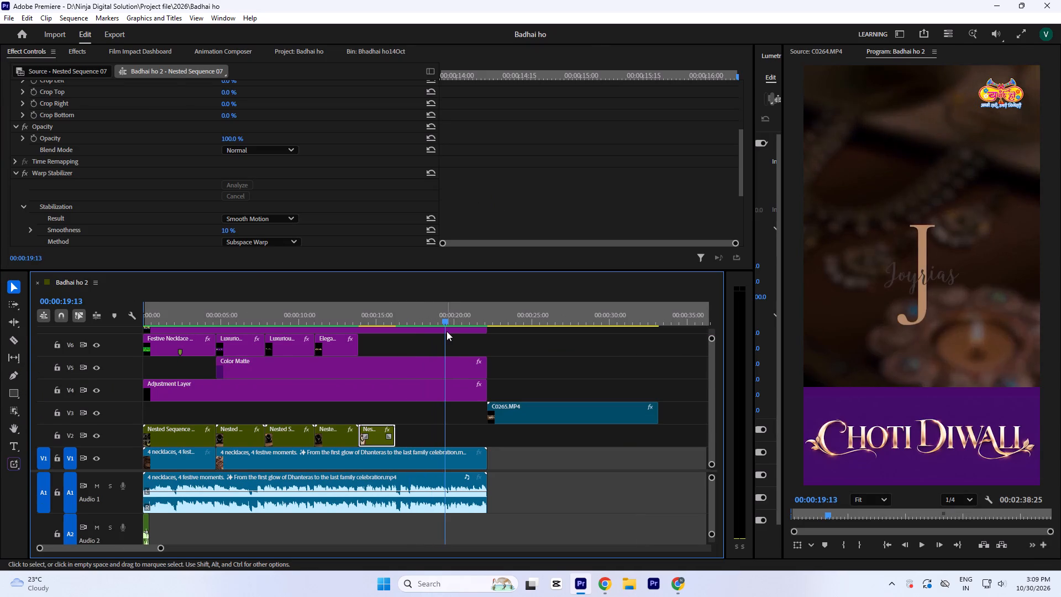
Move the Choti Diwali Gold on Purple image along V8 so it sits past the end of the reel.
text(`=)
drag(602, 224, 751, 230)
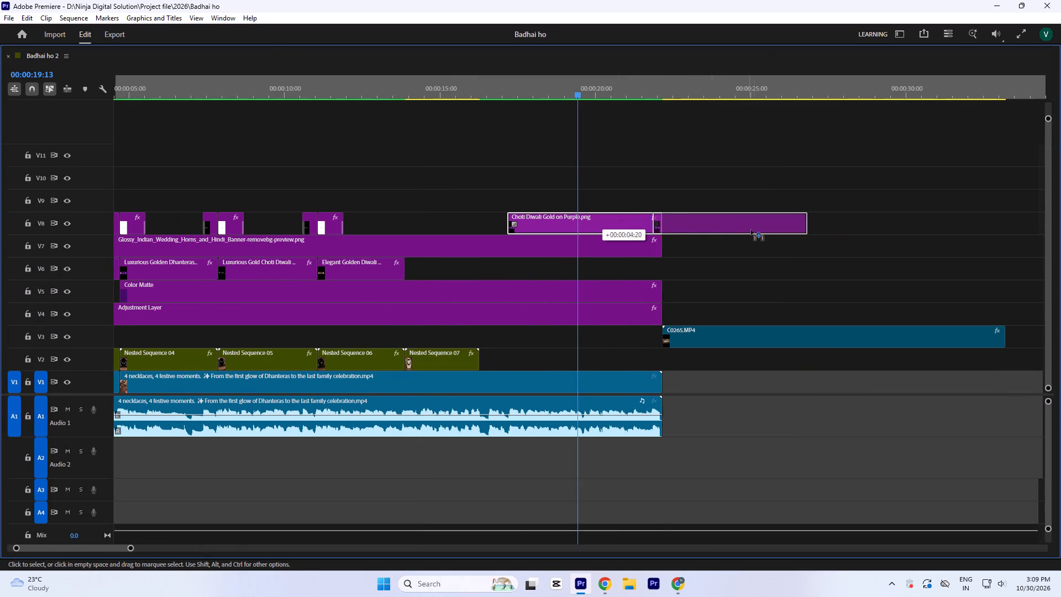
drag(751, 230, 821, 233)
click(803, 97)
key(minus)
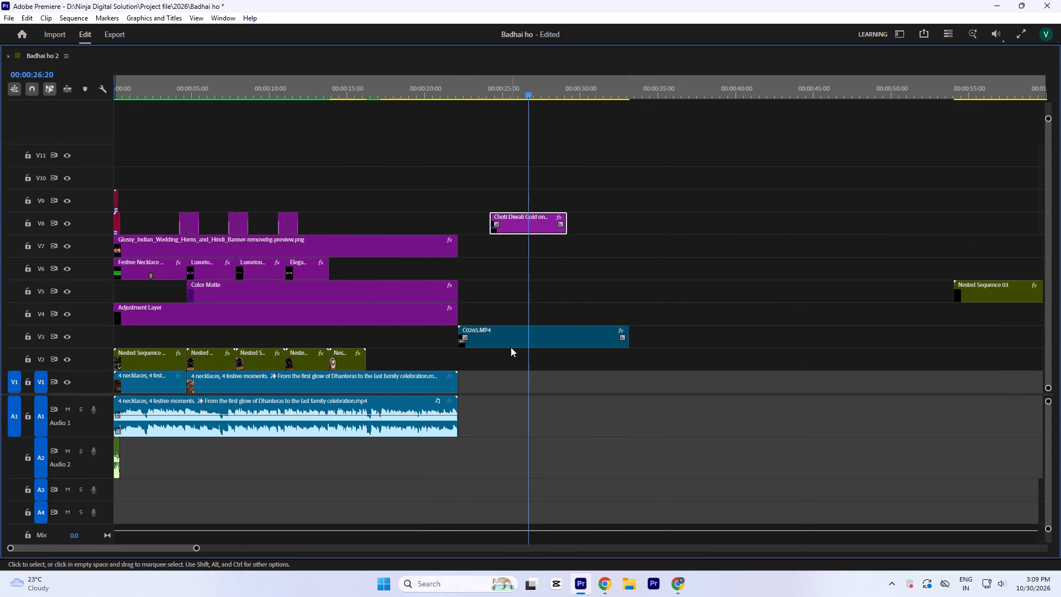
Shift the Choti Diwali image and C0265.MP4 together over a minute further along the timeline, dropping the video onto V1.
click(600, 90)
text(`-)
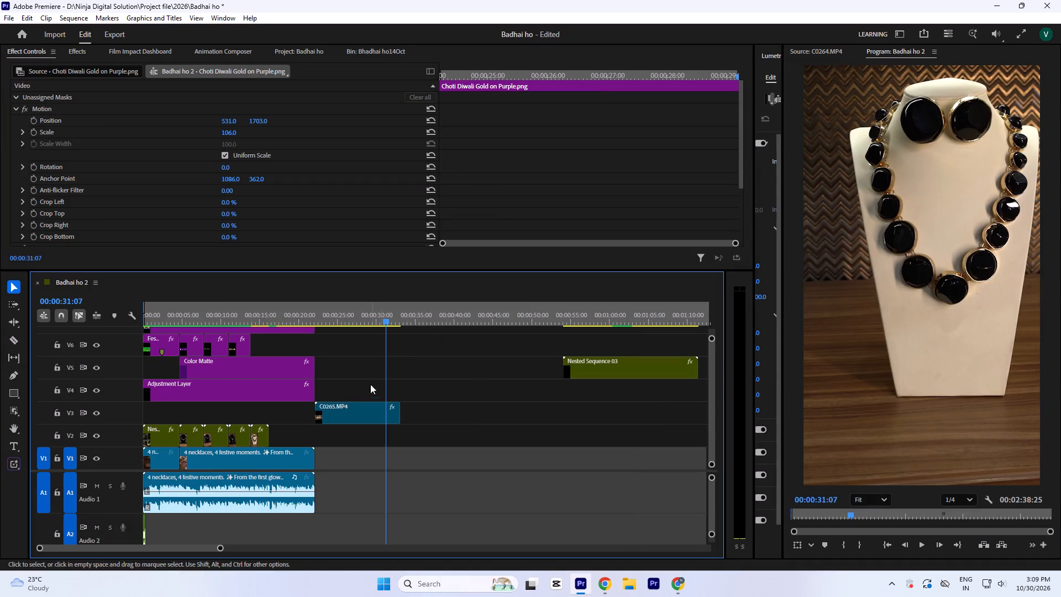
click(355, 320)
text(`-)
drag(219, 187, 237, 282)
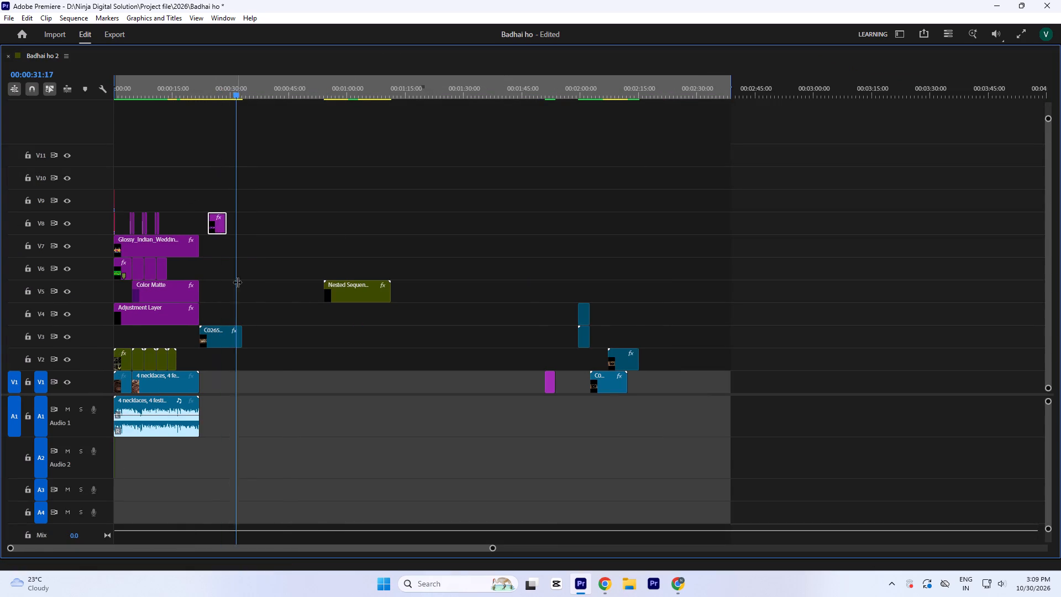
drag(237, 282, 244, 325)
drag(206, 180, 246, 336)
drag(223, 342, 489, 381)
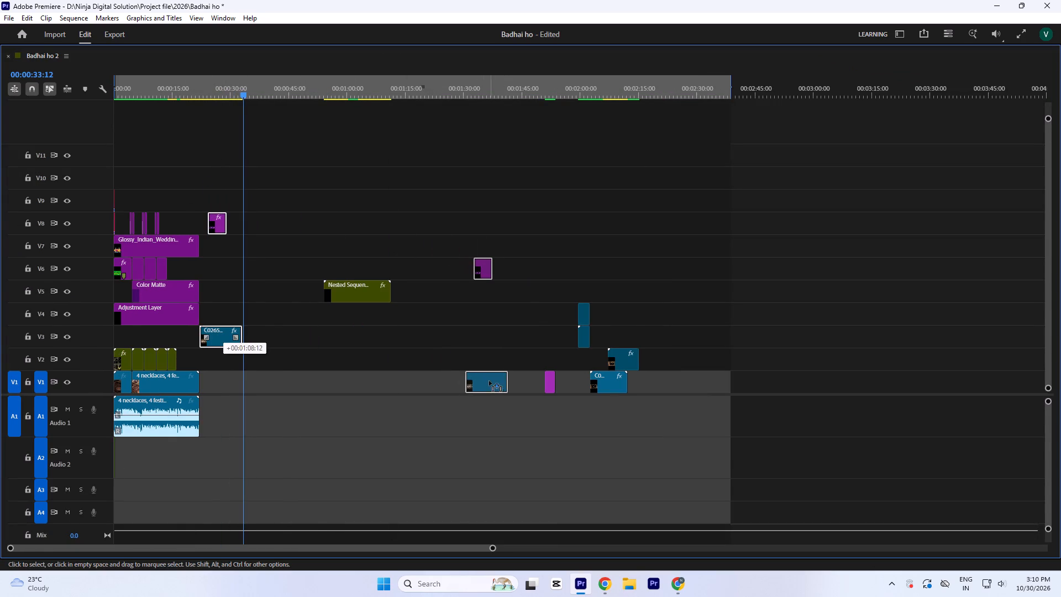
drag(489, 381, 491, 380)
Set the playhead on the music beat just after Nested Sequence 07, at 00:00:16:20.
key(equal)
key(equal)
click(327, 97)
key(equal)
key(equal)
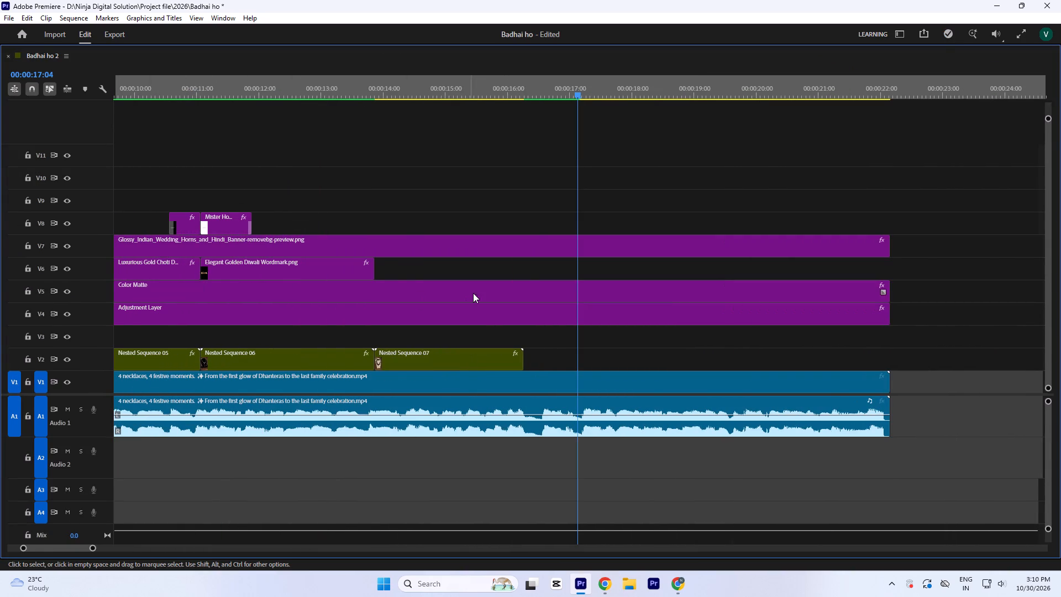
drag(546, 91, 545, 137)
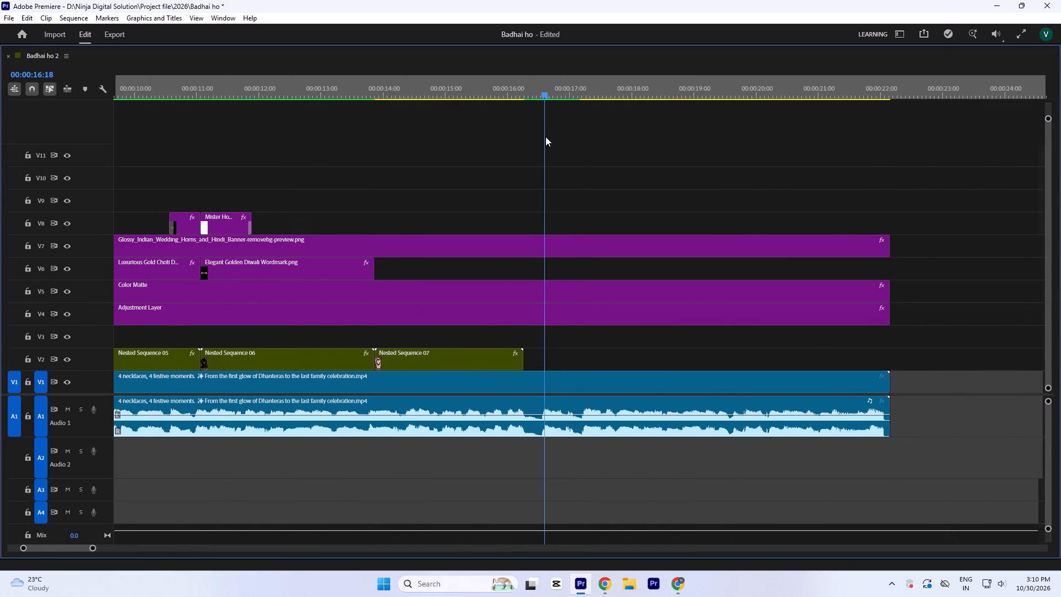
drag(545, 137, 546, 137)
key(equal)
key(equal)
key(equal)
key(equal)
key(equal)
drag(596, 95, 621, 116)
key(minus)
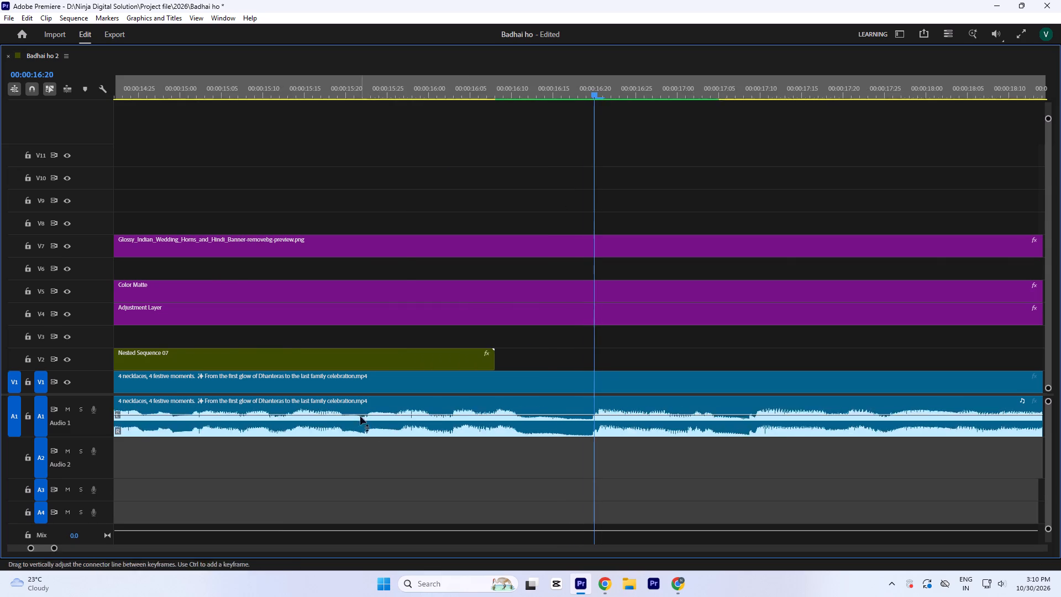
key(minus)
key(minus)
key(minus)
Lengthen the clip inside Nested Sequence 07 by extending its end, and return to the Badhai ho 2 sequence.
double_click(521, 360)
key(minus)
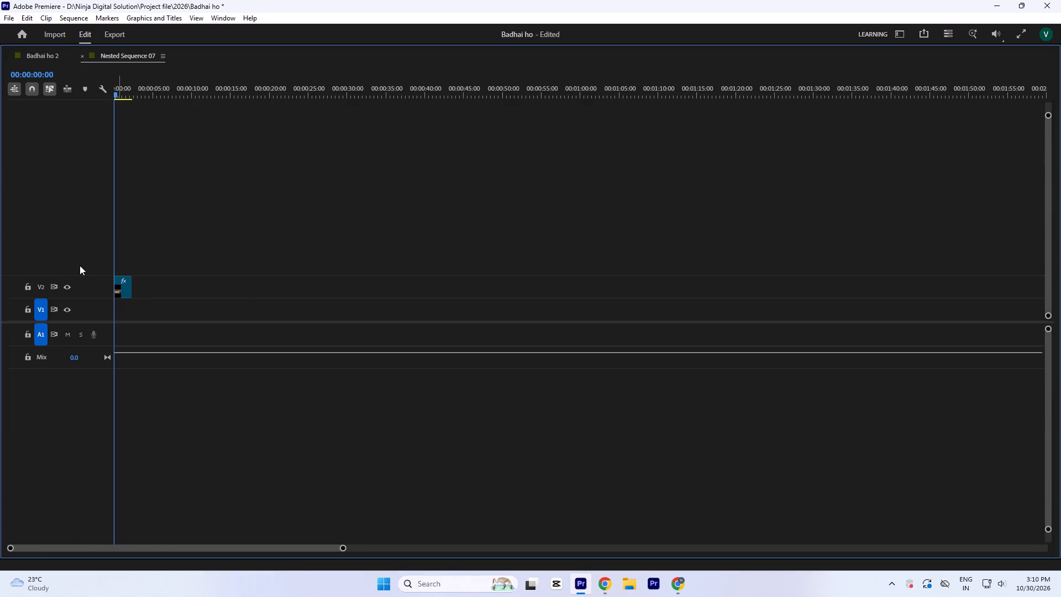
drag(135, 296, 184, 298)
click(79, 59)
Extend the end of Nested Sequence 07 on V2 to 00:00:16:20 and save the project.
key(equal)
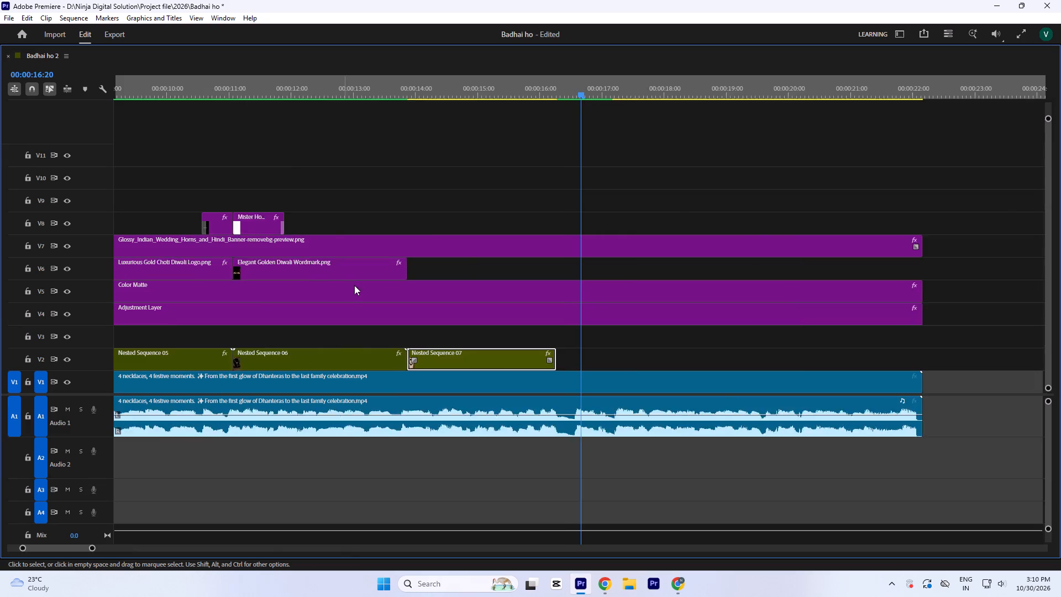
key(equal)
key(equal)
drag(481, 362, 580, 369)
key(equal)
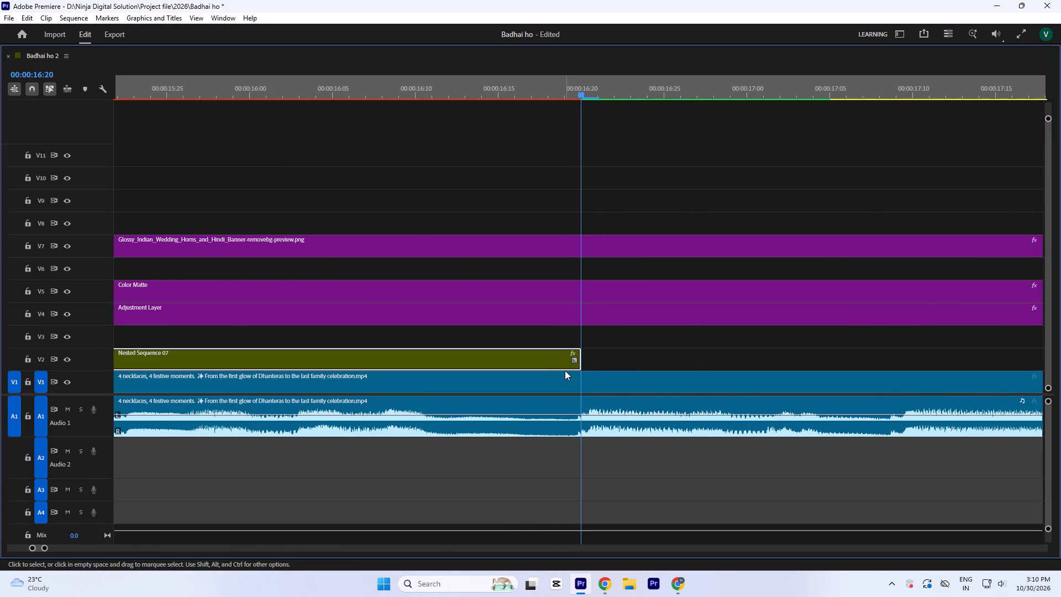
text(===)
key(ctrl+s)
Re-run the Warp Stabilizer analysis on the lengthened Nested Sequence 07.
text(`-)
key(minus)
scroll(512, 190, down, 10)
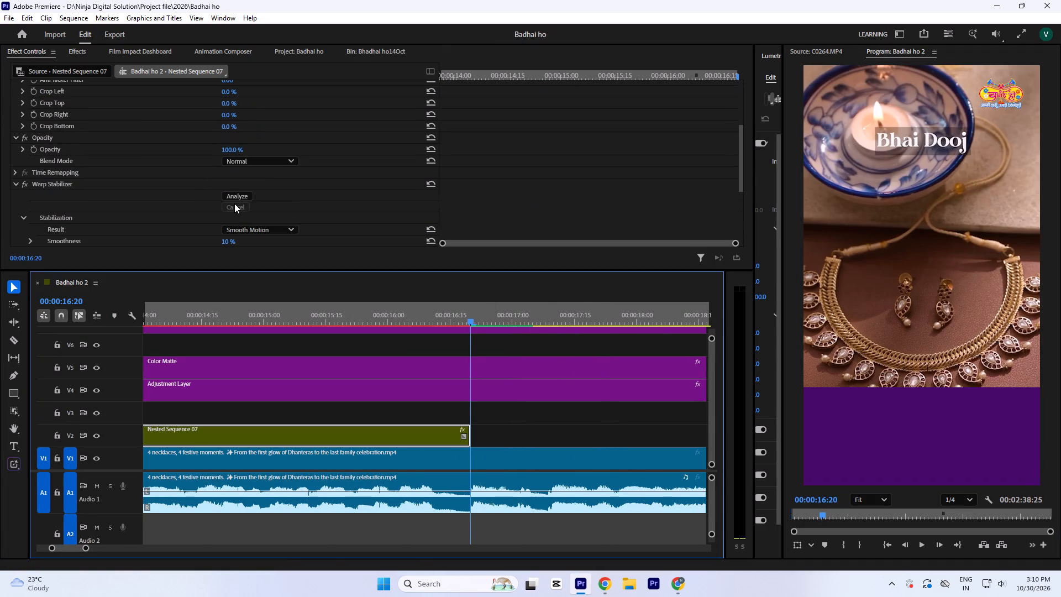
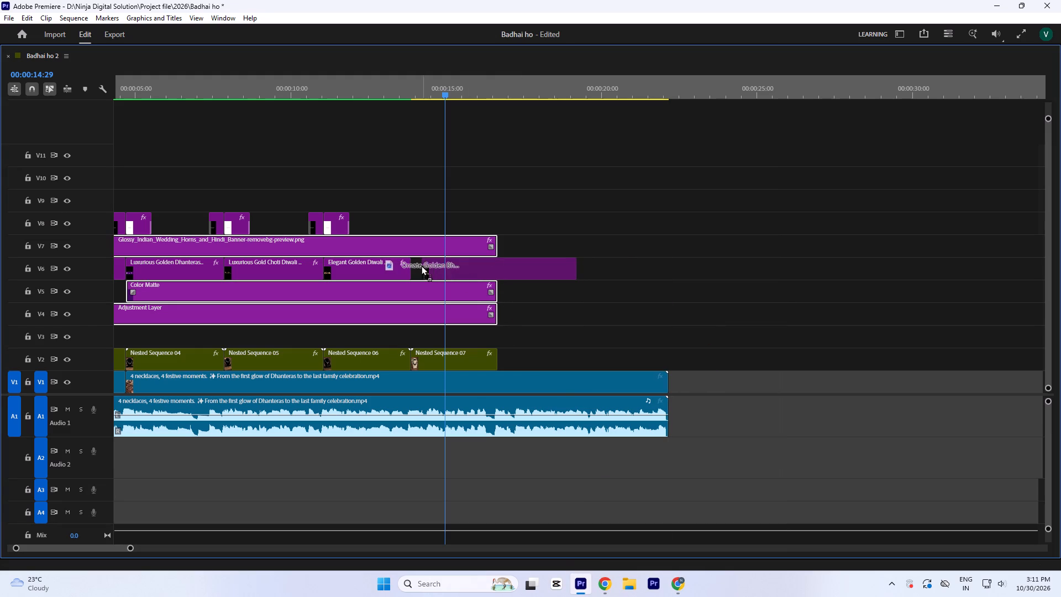
drag(421, 265, 412, 266)
Scale the Bhai Dhooj wordmark to 93 and position it at 540, 1650 on the purple band, checking it in playback.
click(432, 267)
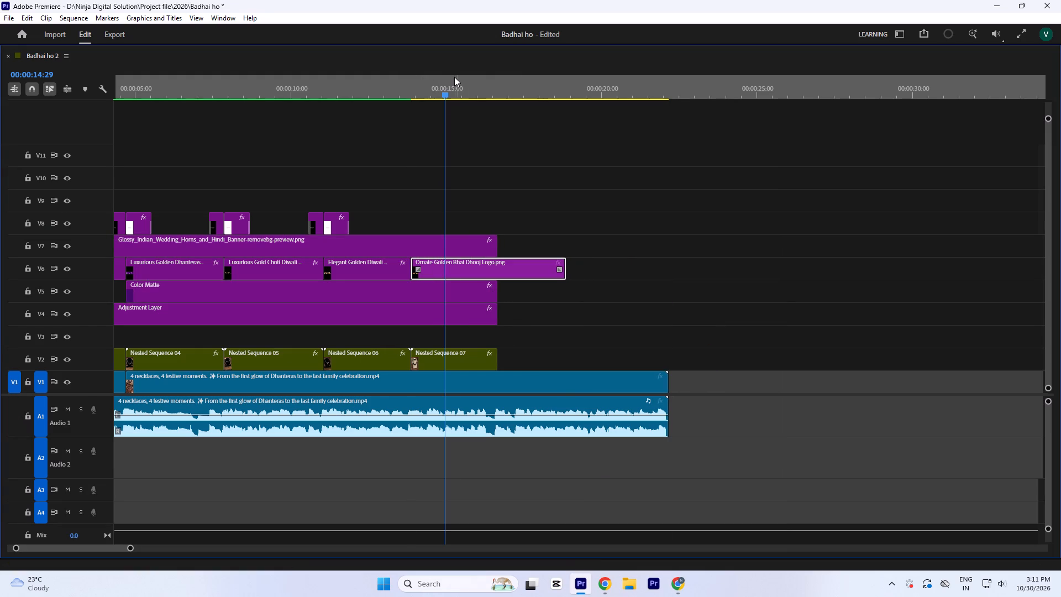
click(454, 77)
text(a`)
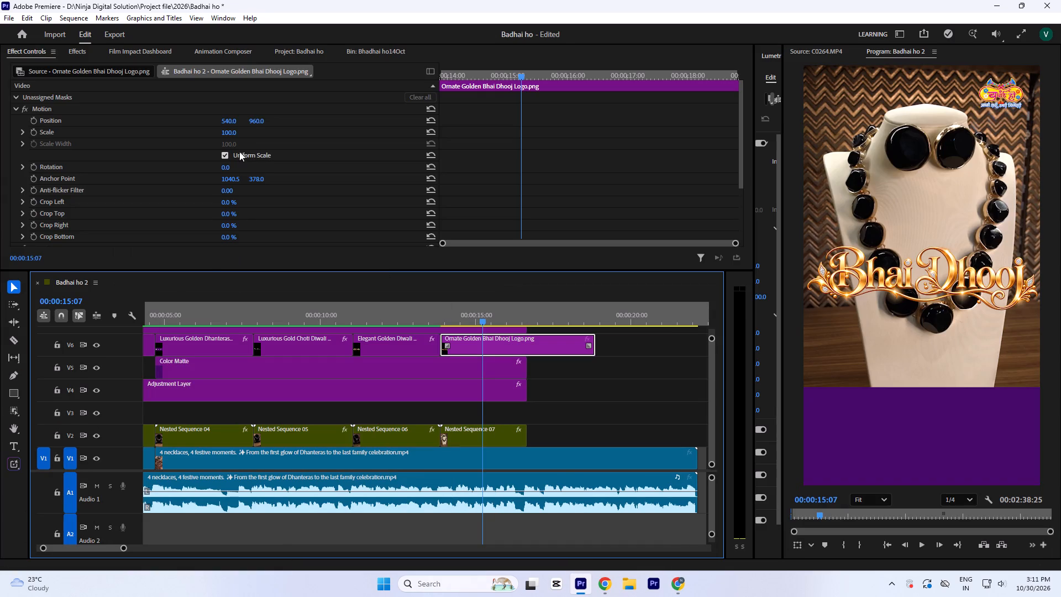
drag(253, 121, 254, 83)
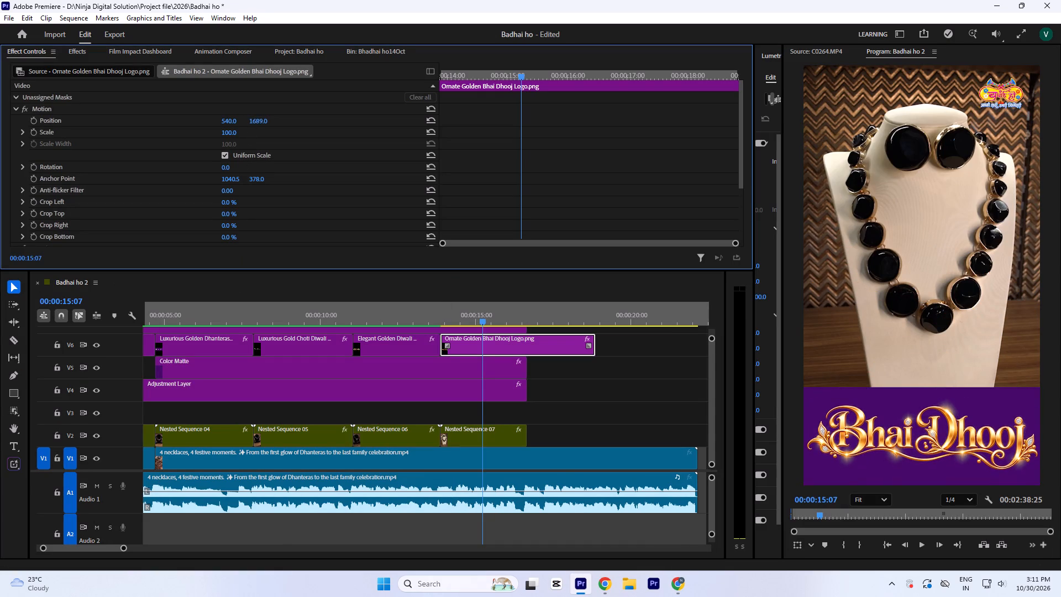
drag(254, 83, 256, 96)
click(232, 133)
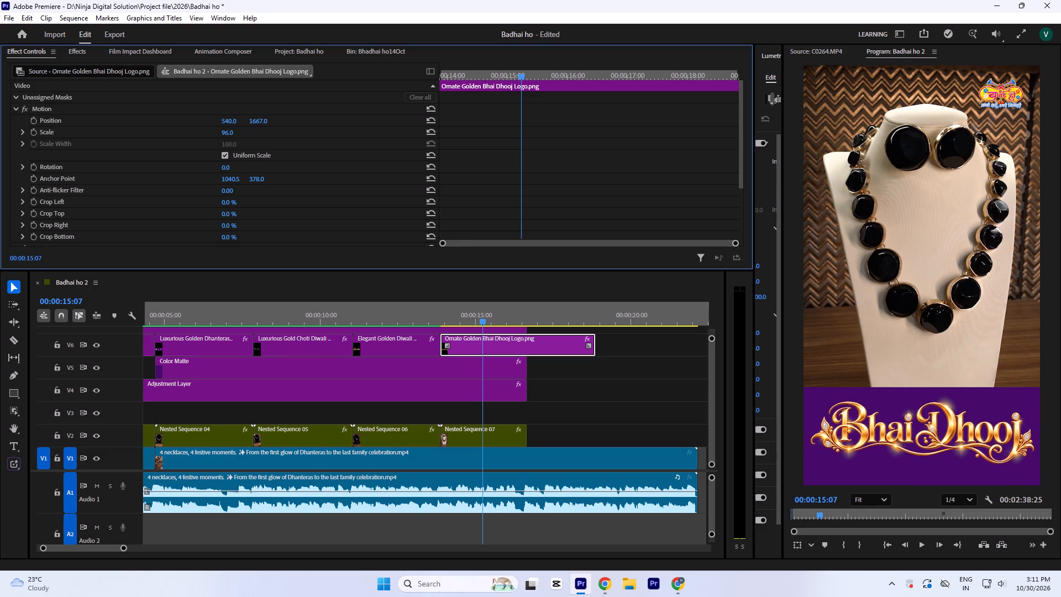
drag(261, 117, 262, 124)
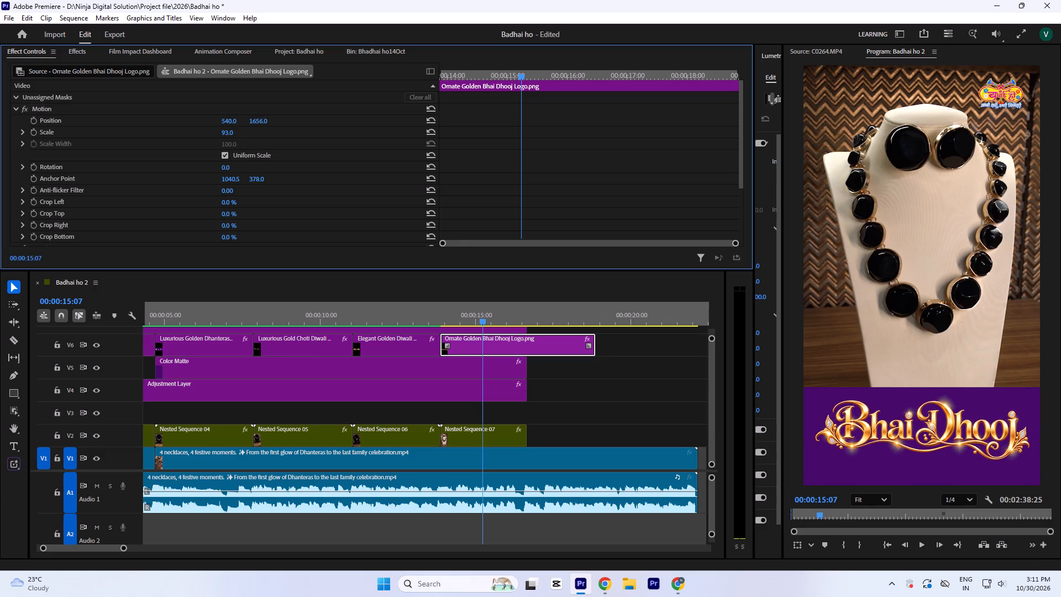
drag(262, 124, 263, 128)
click(393, 303)
key(space)
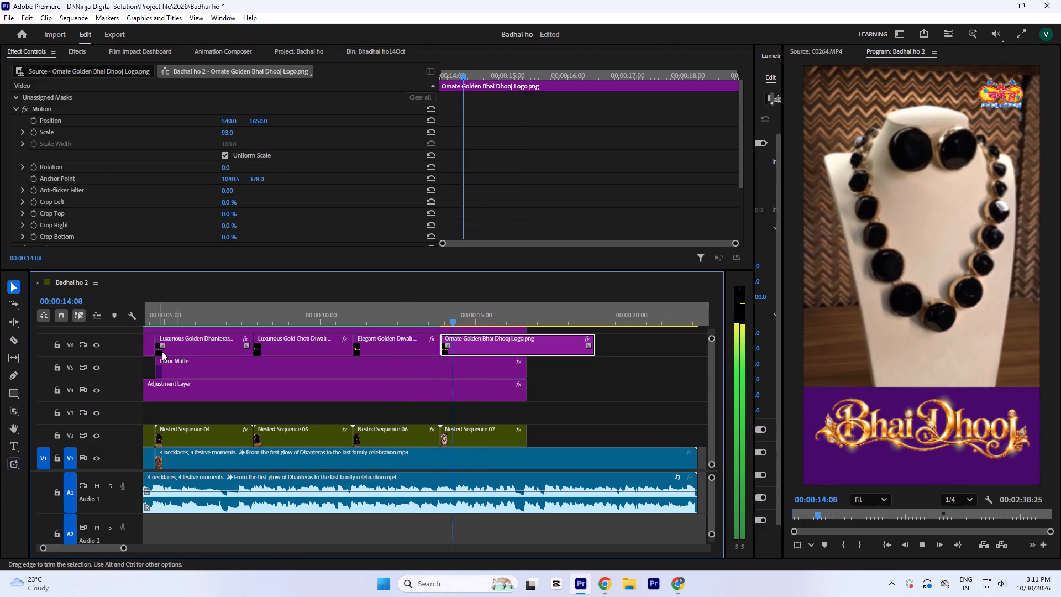
key(space)
Trim the Bhai Dhooj wordmark on V6 to end with Nested Sequence 07, save the project and play the section back.
drag(602, 350, 550, 358)
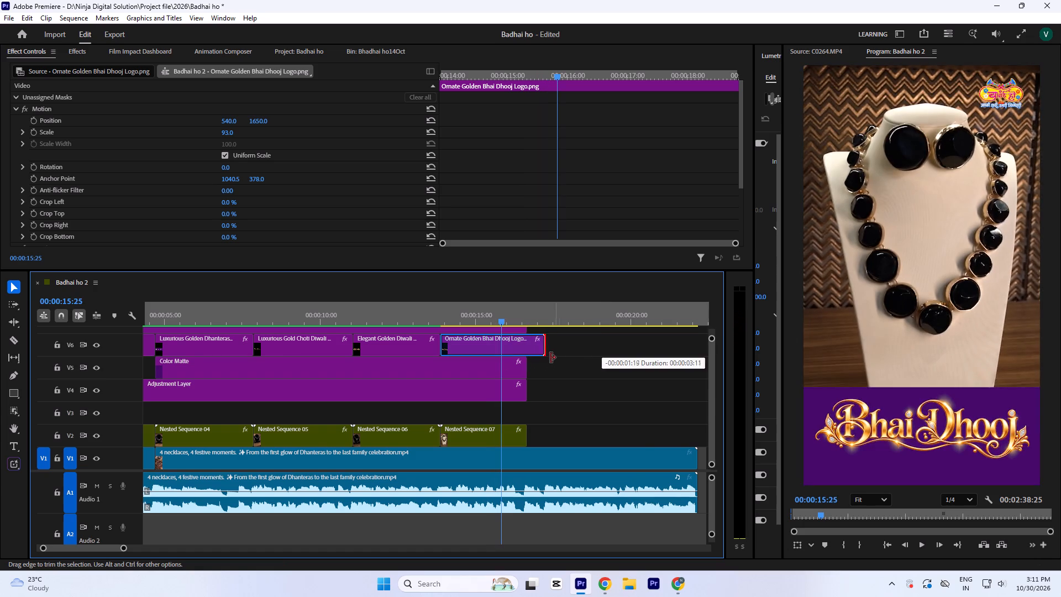
drag(550, 358, 535, 360)
key(space)
key(space)
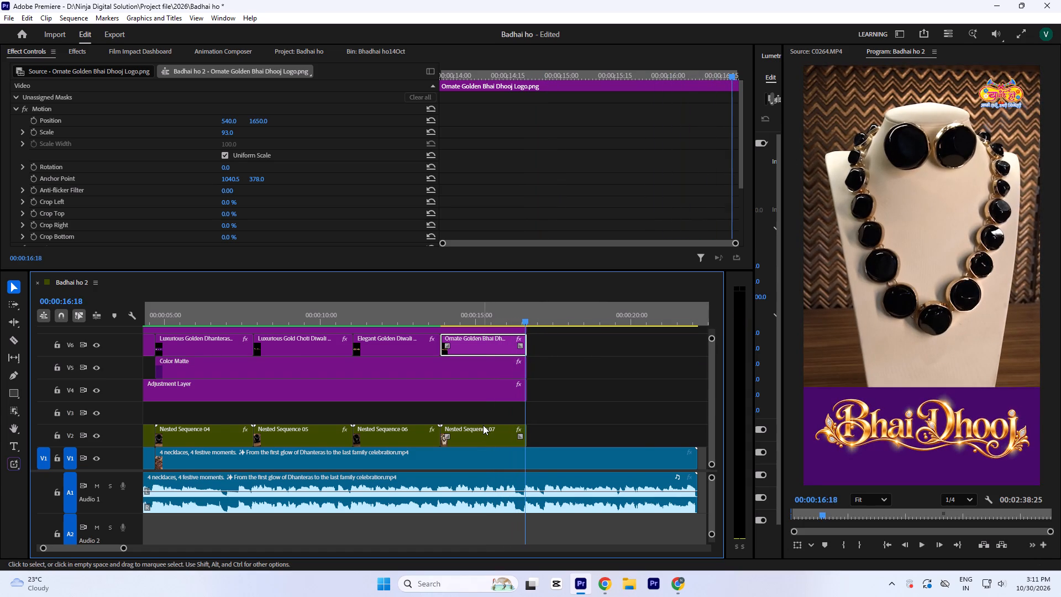
key(ctrl+s)
key(Return)
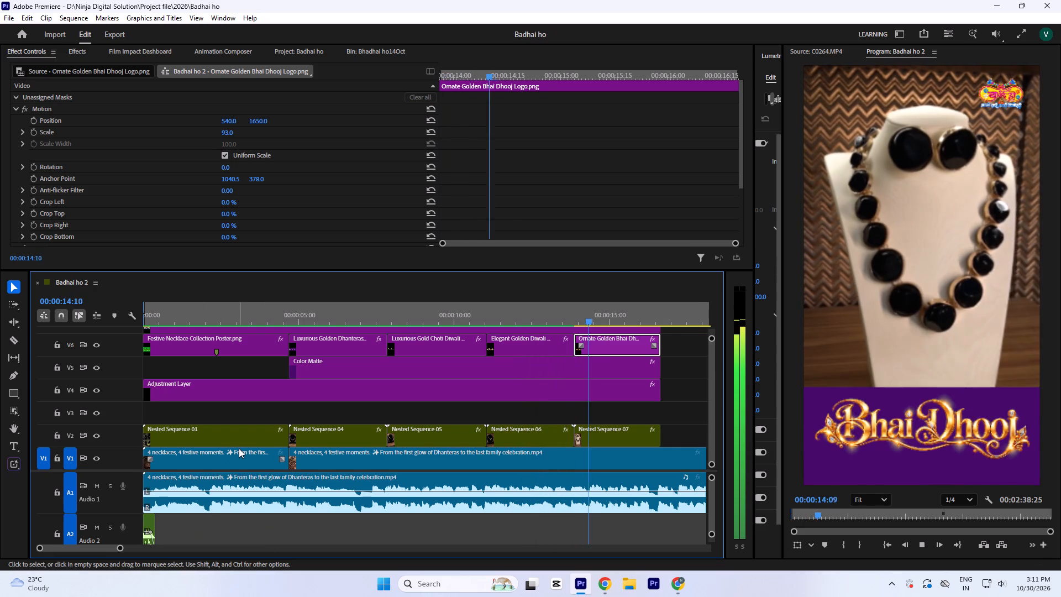
key(space)
key(space)
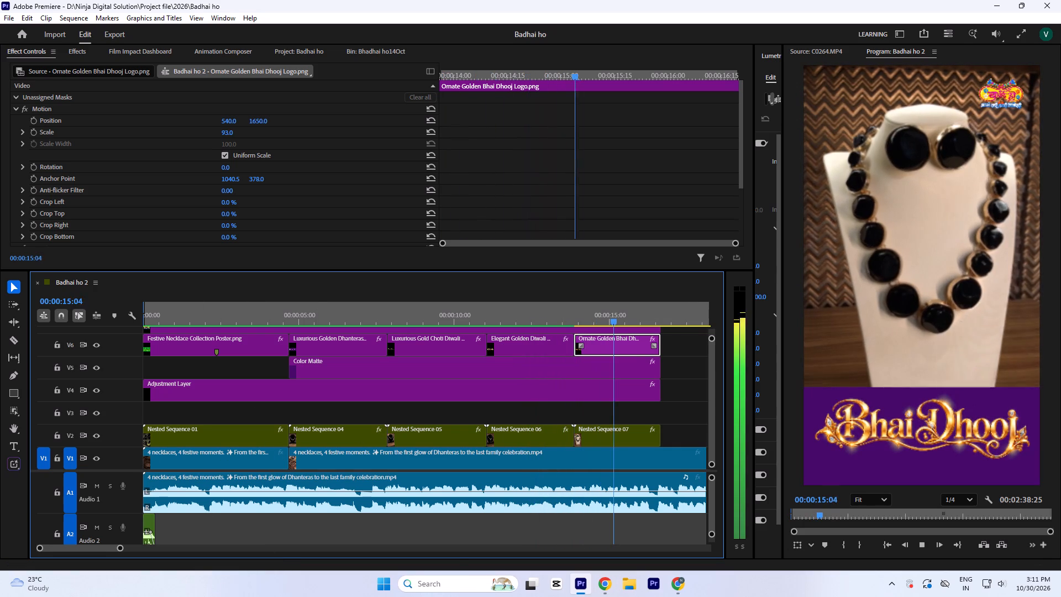
key(space)
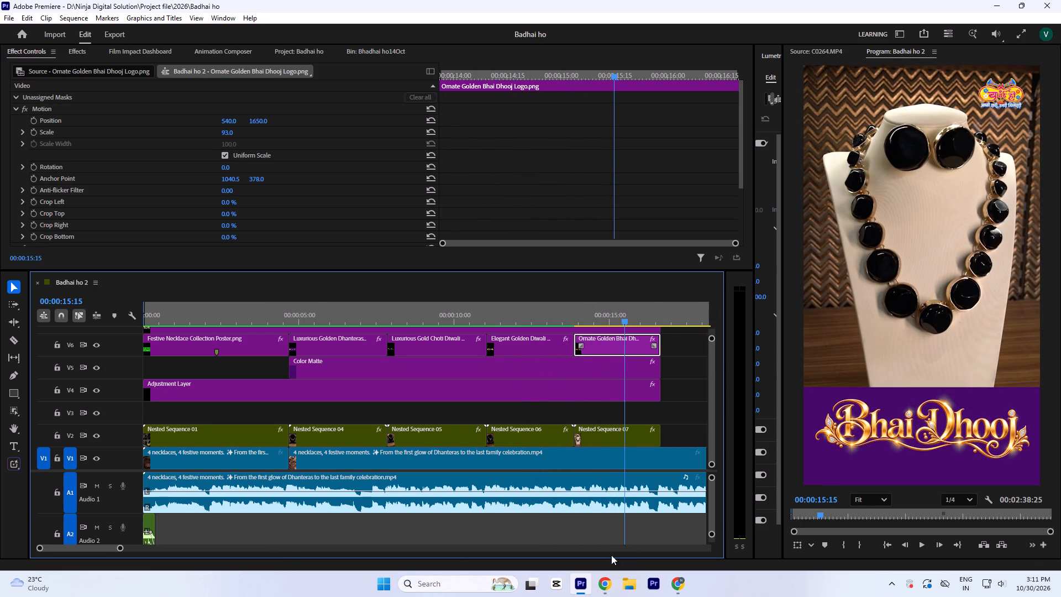
key(space)
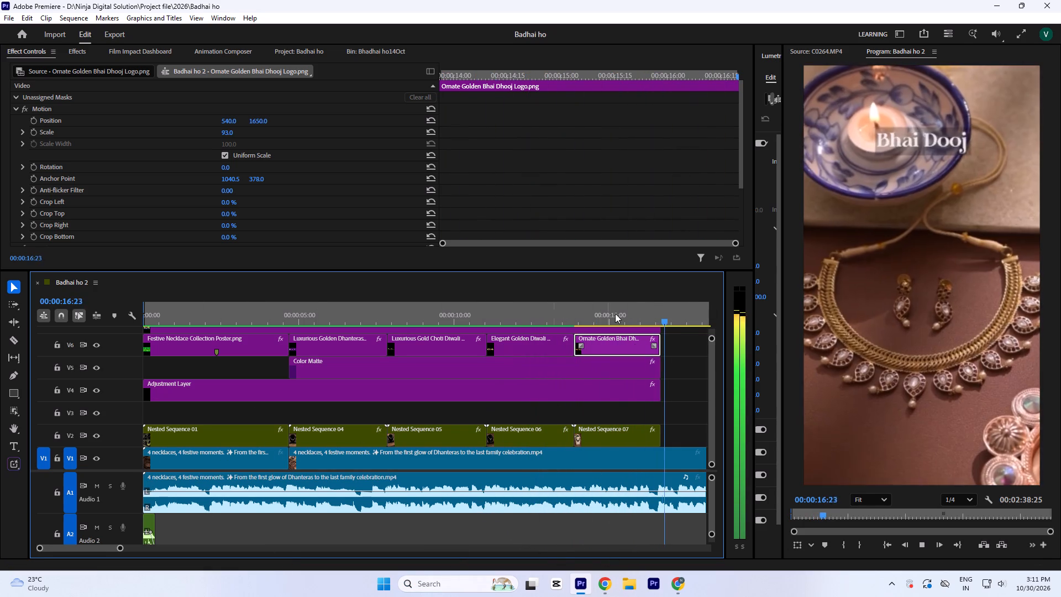
key(space)
Move the Badhaai Hoo Cover Page image from far along V1 to V2, directly after Nested Sequence 07.
text(`-)
key(minus)
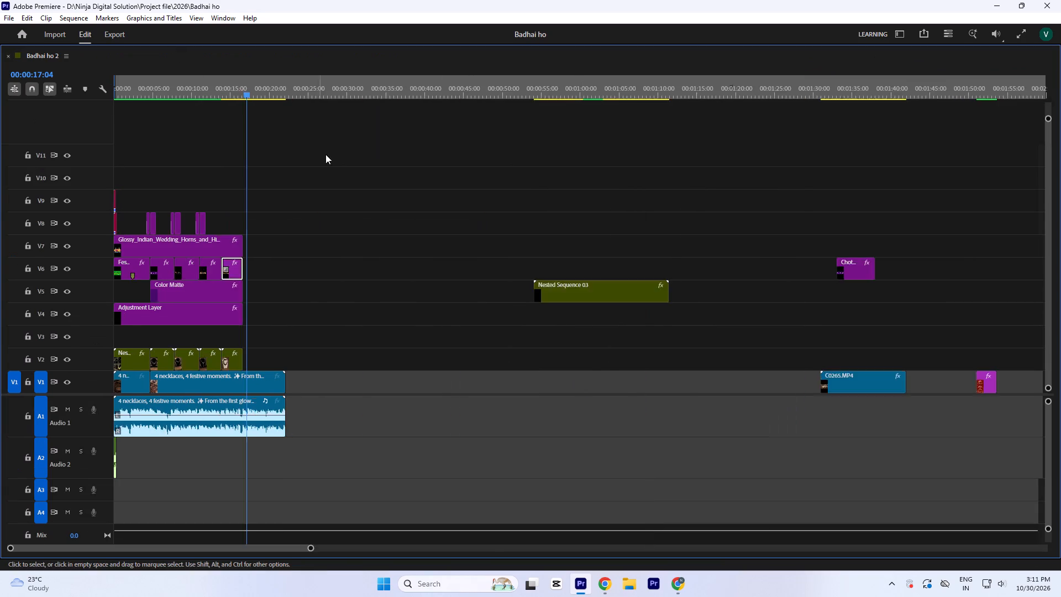
key(minus)
drag(549, 391, 531, 389)
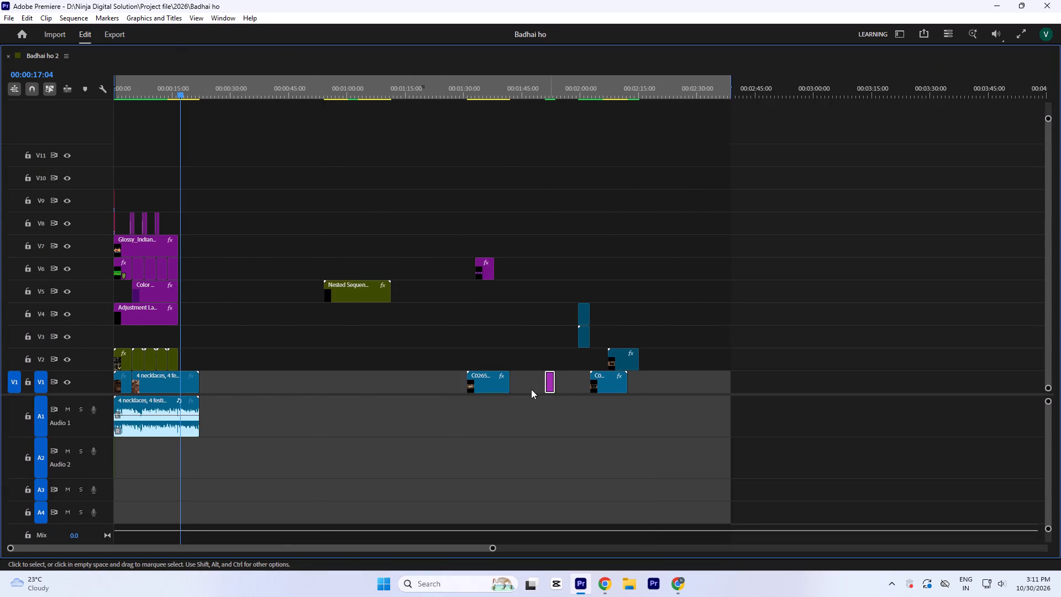
drag(531, 389, 188, 327)
key(equal)
key(equal)
key(equal)
key(equal)
drag(605, 338, 587, 338)
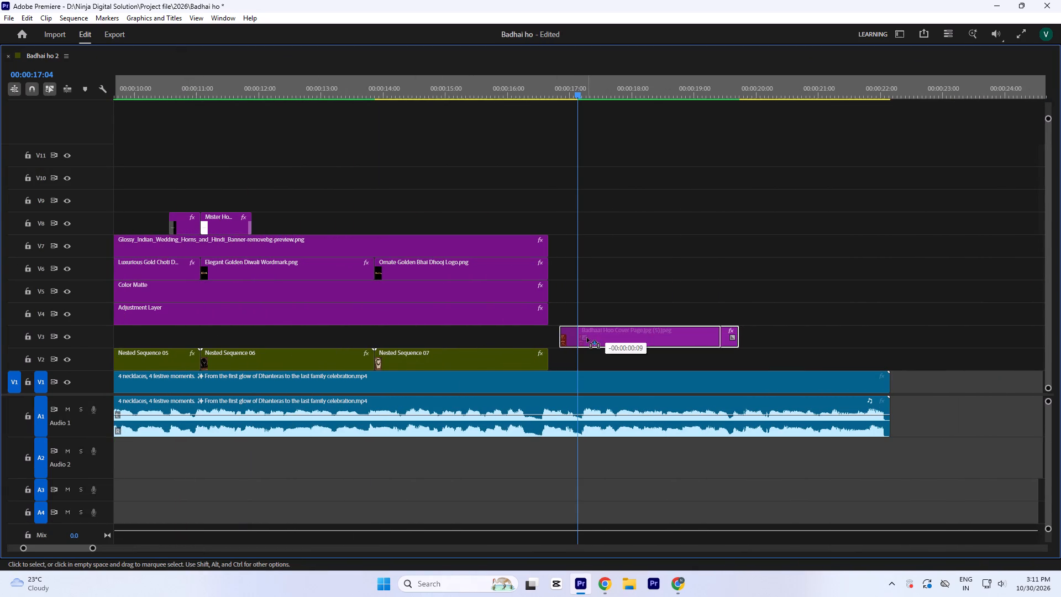
drag(587, 338, 580, 339)
drag(581, 339, 582, 365)
Play back from the Bhai Dhooj section through the cover page and listen for a suitable ending point in the music.
click(448, 86)
text(`-)
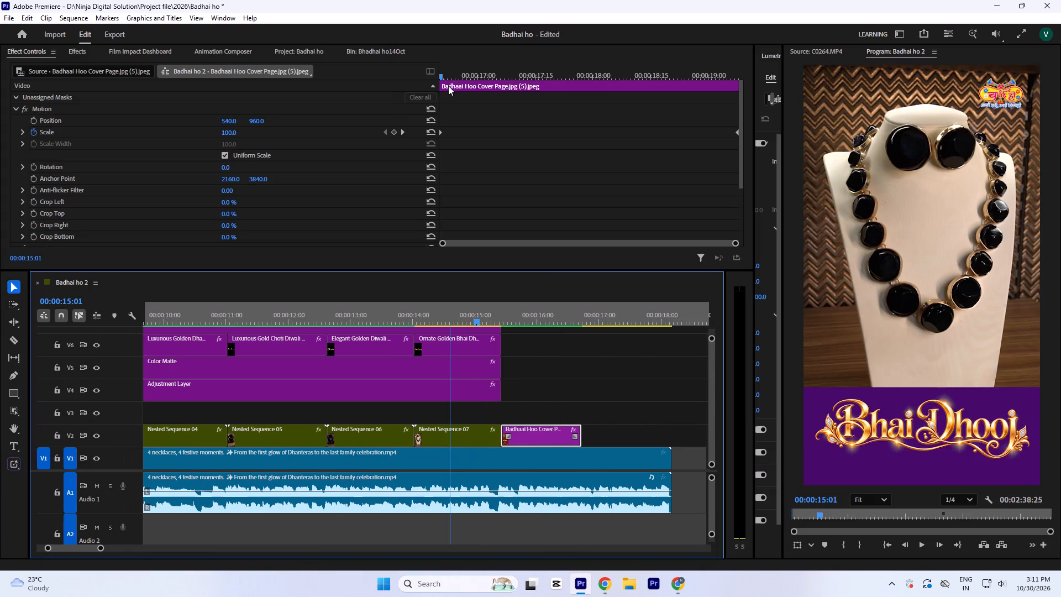
key(space)
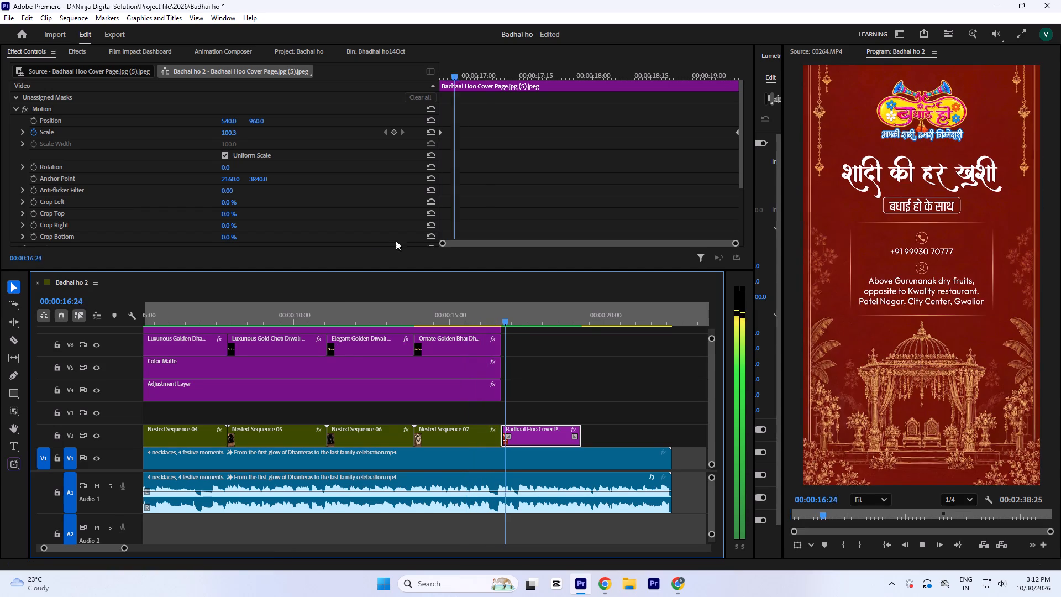
key(equal)
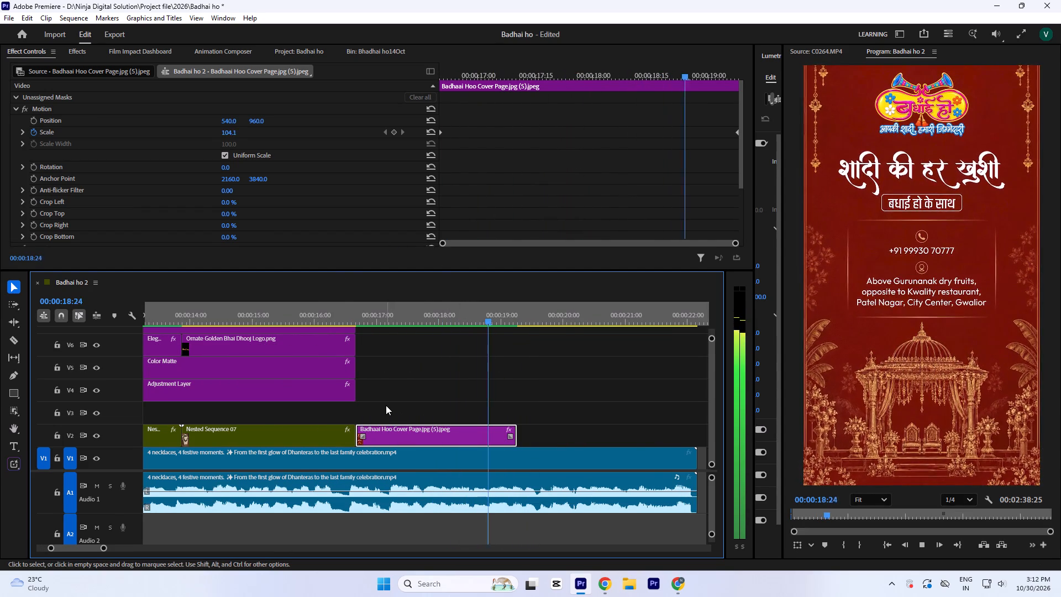
key(minus)
key(space)
click(471, 307)
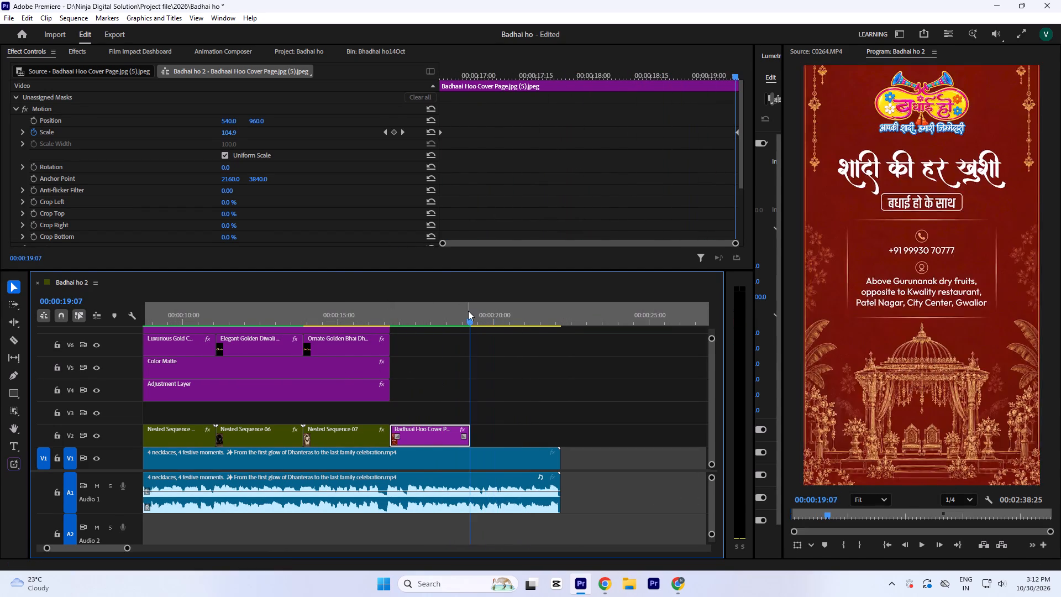
key(space)
key(space)
key(equal)
key(equal)
key(space)
key(space)
Apply the default audio transition to the A1 clip and trim it together with its V1 video to end at 00:00:19:21.
drag(439, 311, 439, 312)
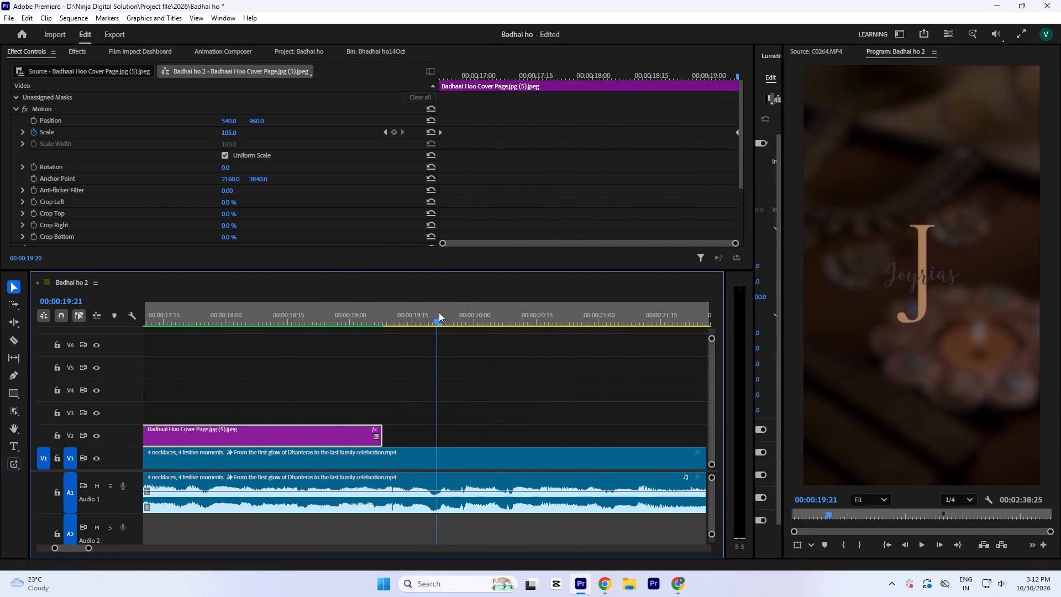
drag(439, 312, 439, 318)
key(minus)
click(502, 476)
key(shift+d)
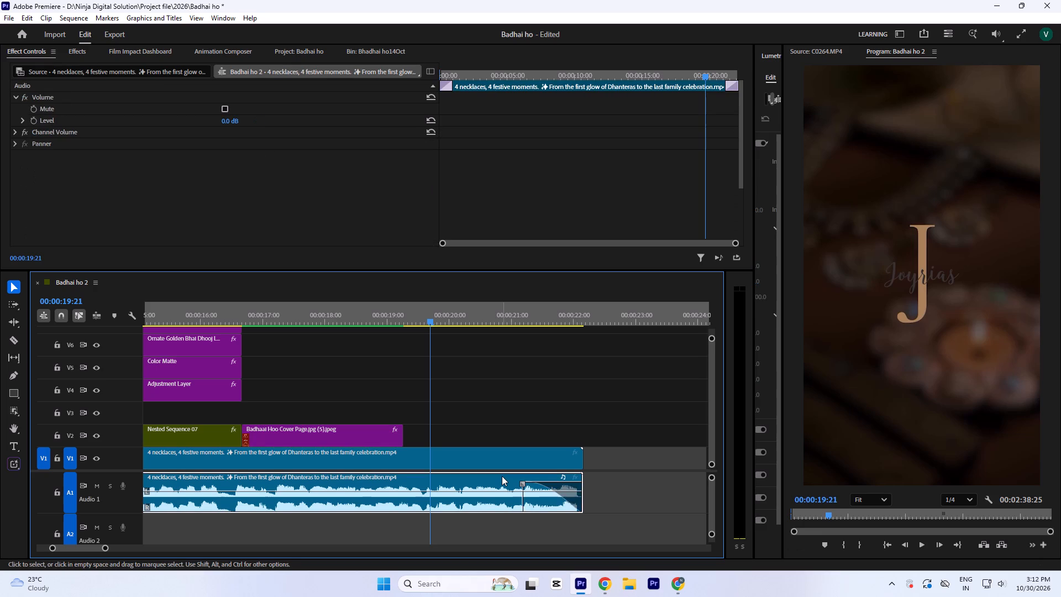
drag(542, 405, 596, 486)
drag(589, 467, 439, 481)
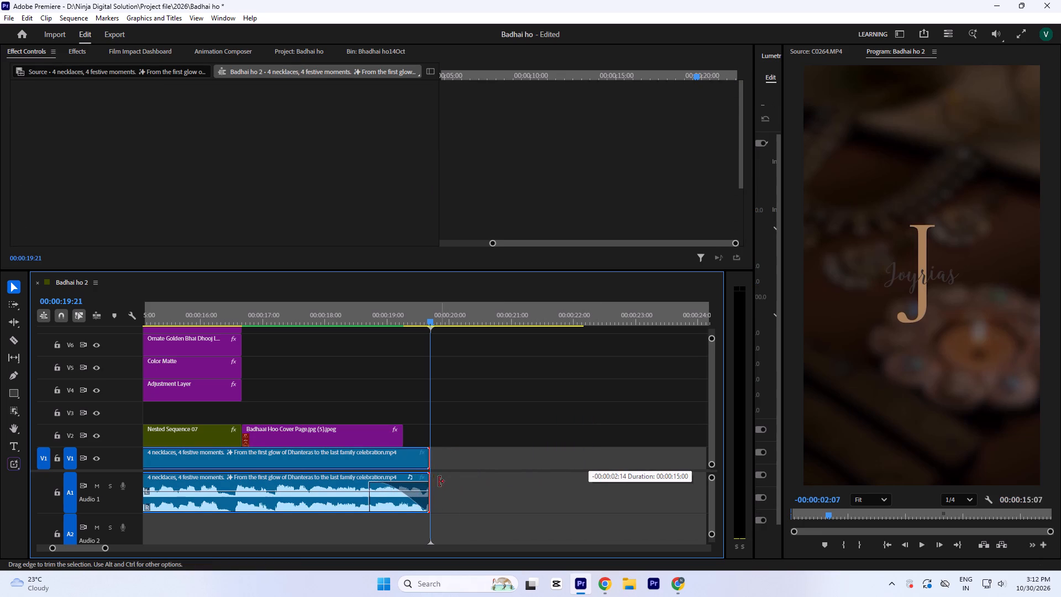
drag(439, 481, 433, 481)
Set the sequence's Out point at the last frame of the trimmed clips, 00:00:19:20.
key(equal)
key(equal)
key(equal)
key(equal)
key(equal)
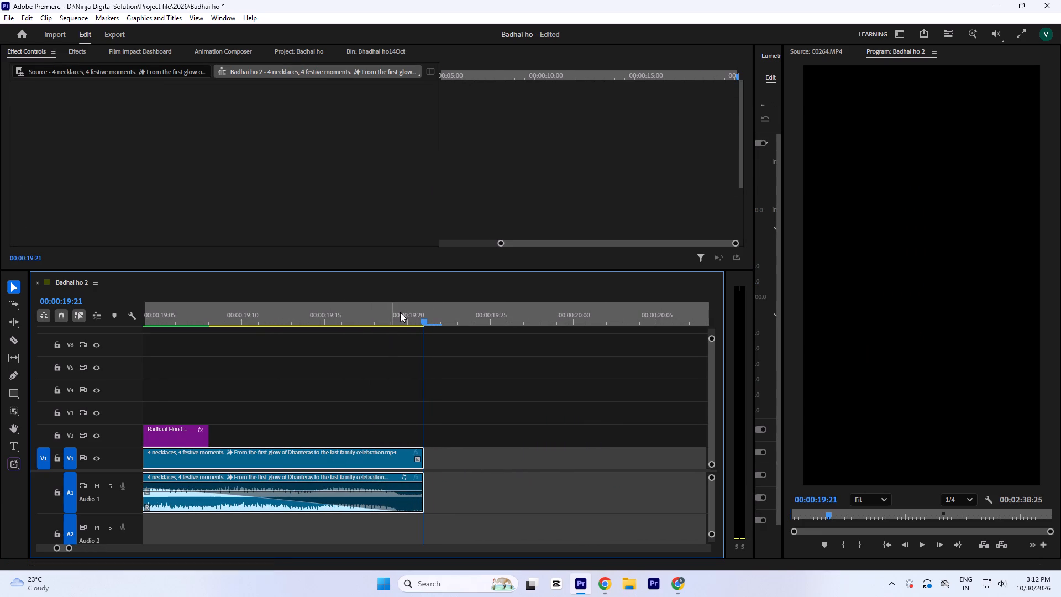
click(408, 304)
key(o)
Extend the Badhaai Hoo Cover Page clip on V2 to end with the V1 and A1 clips at 00:00:19:21.
key(minus)
key(minus)
drag(371, 435, 435, 442)
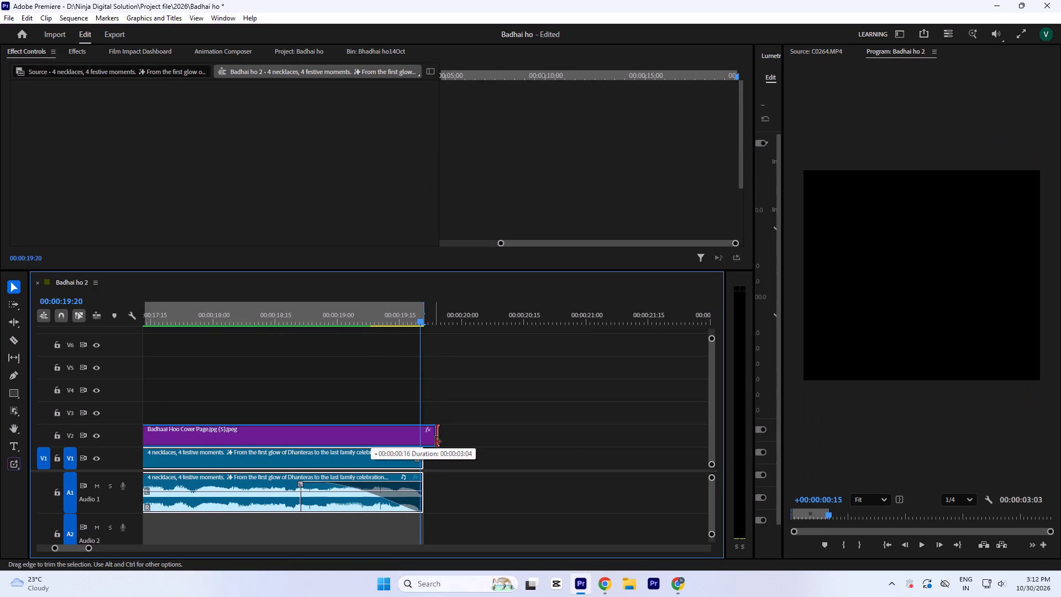
drag(435, 442, 423, 443)
Move the cover page's final Scale keyframe to the extended clip's end so the zoom spans its full duration.
key(minus)
click(367, 436)
click(533, 162)
key(minus)
key(minus)
drag(692, 128, 769, 143)
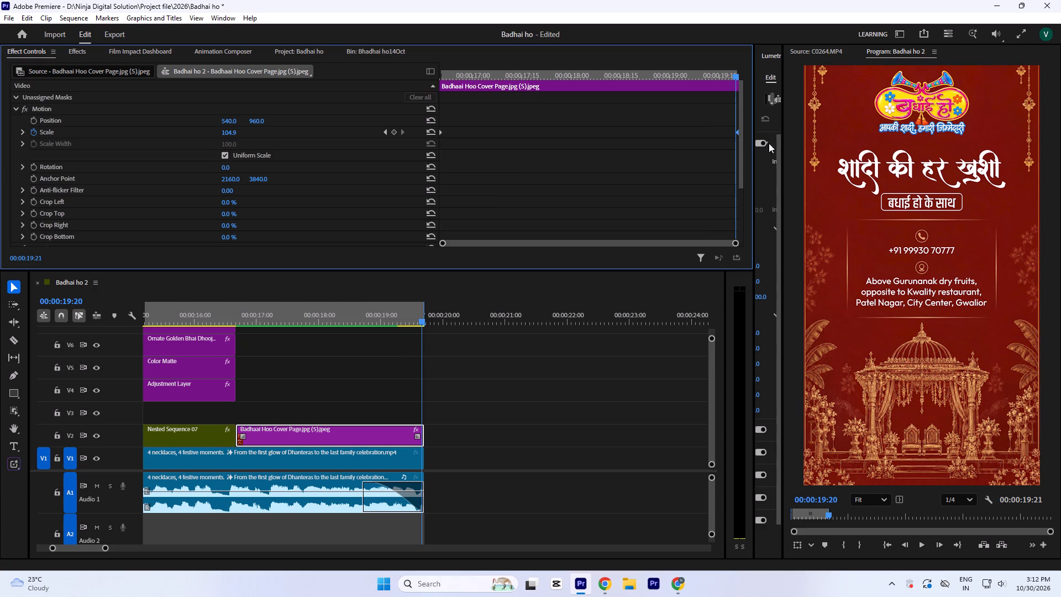
drag(769, 143, 794, 146)
click(686, 145)
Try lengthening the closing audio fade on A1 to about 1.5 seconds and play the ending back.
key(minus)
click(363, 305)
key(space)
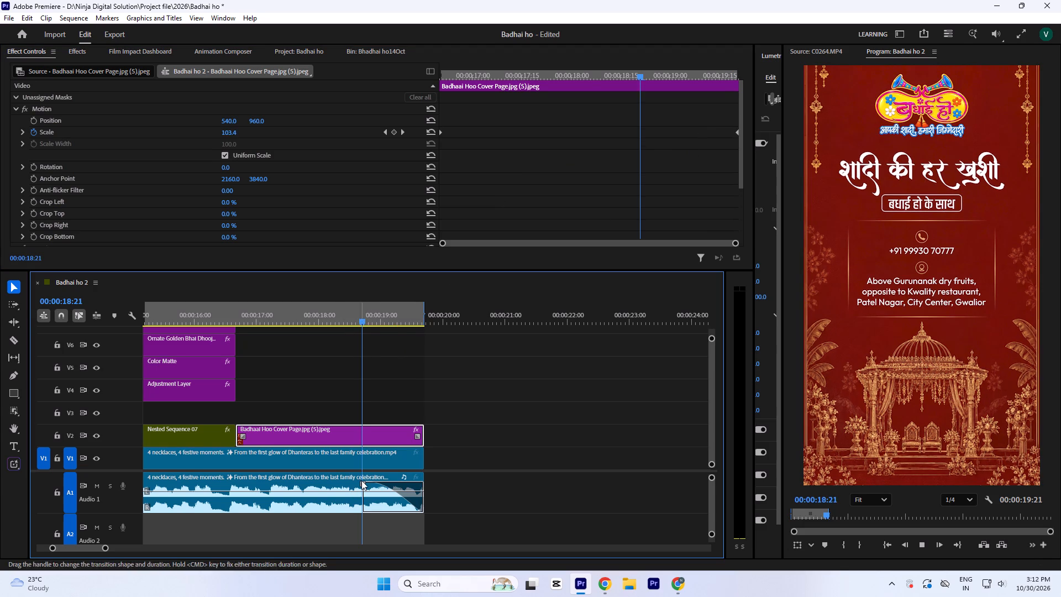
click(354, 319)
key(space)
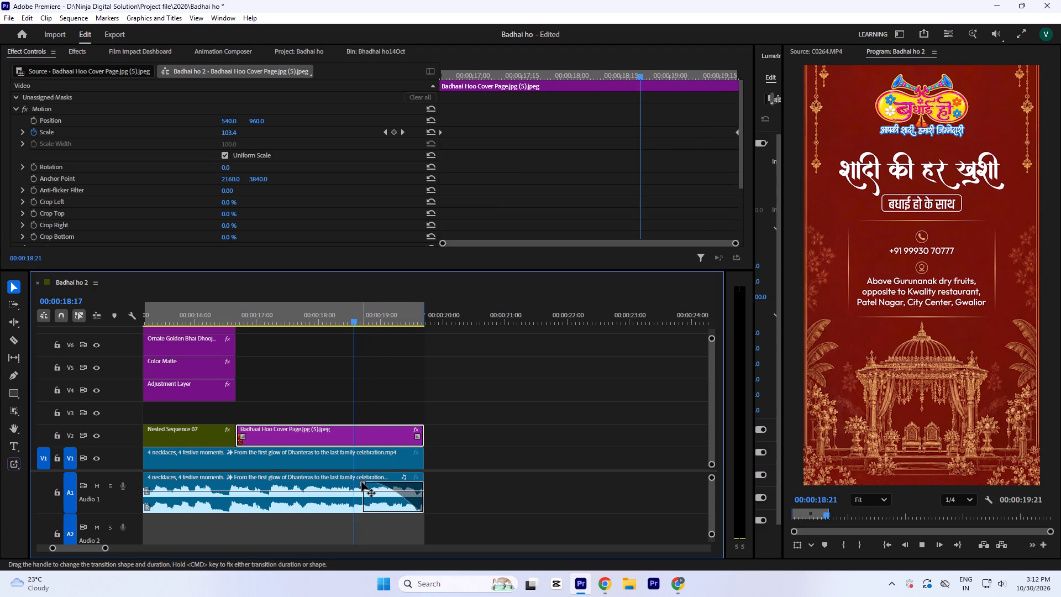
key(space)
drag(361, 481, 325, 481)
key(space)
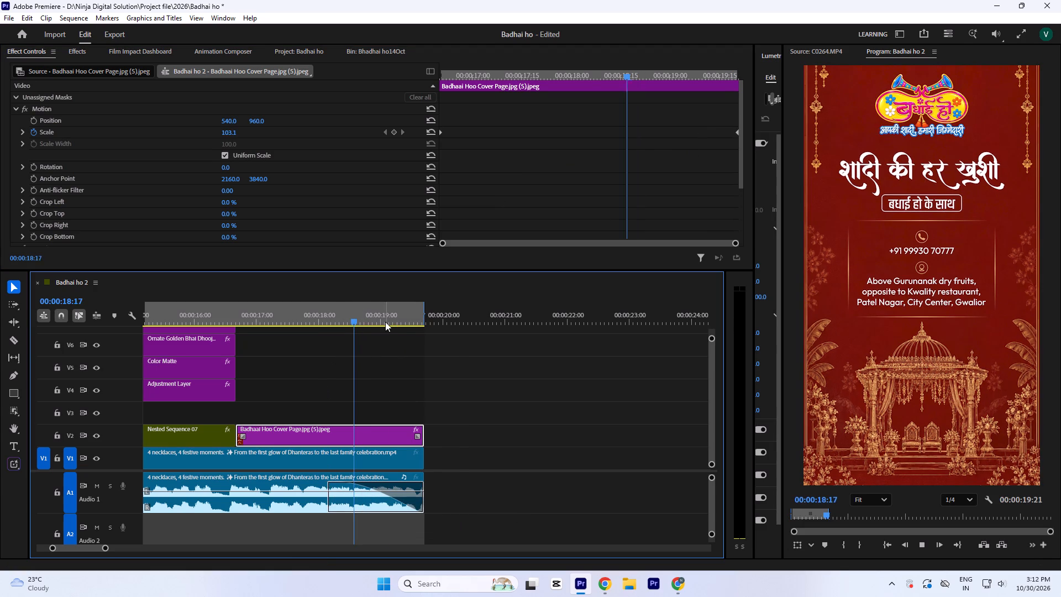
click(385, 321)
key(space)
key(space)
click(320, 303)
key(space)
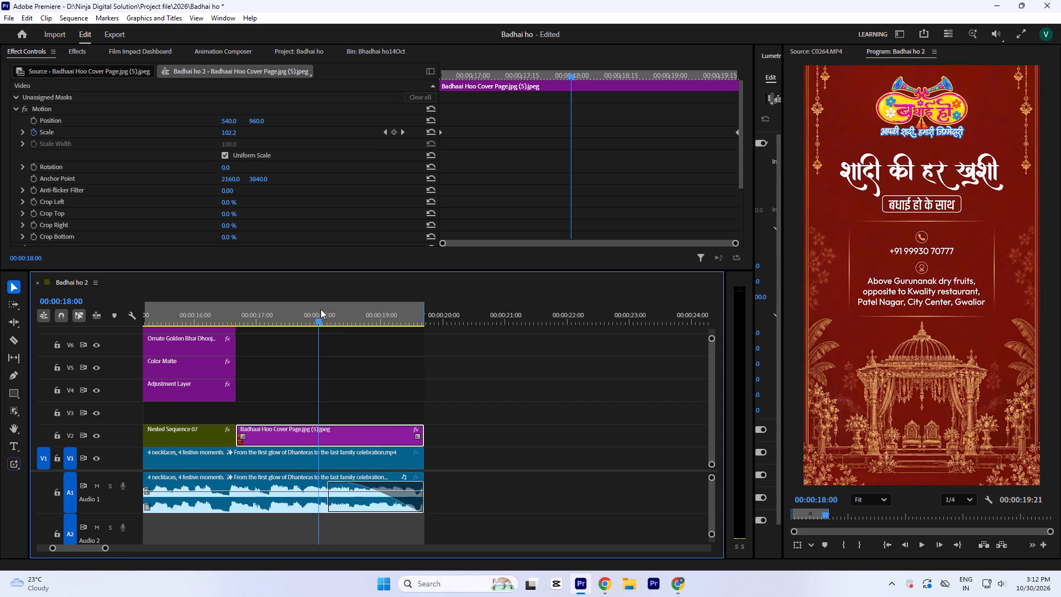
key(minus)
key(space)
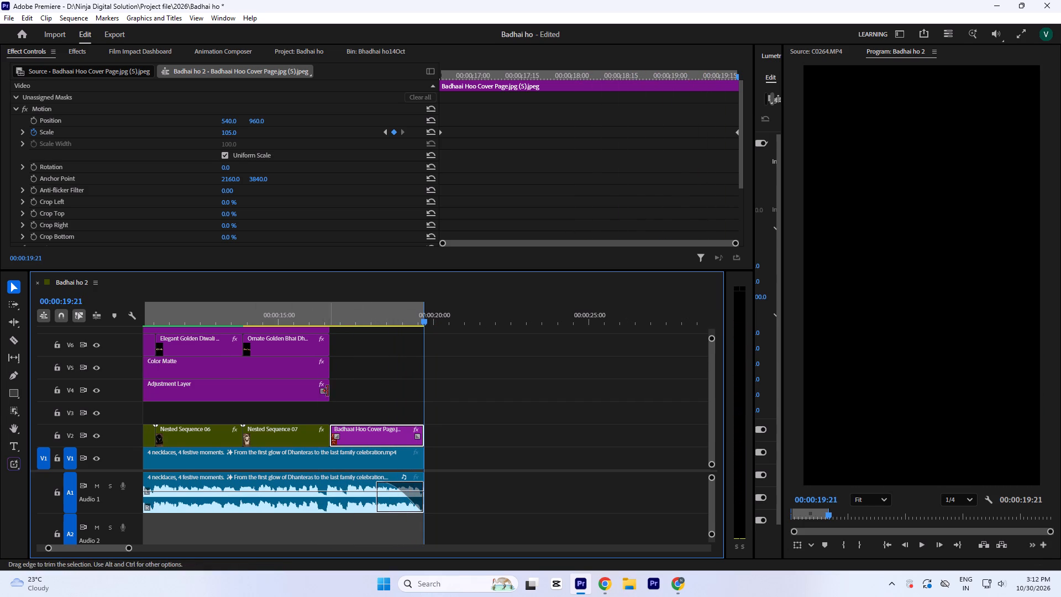
Shorten the closing audio fade on A1 to about 1 second and play the ending back.
drag(375, 484, 389, 481)
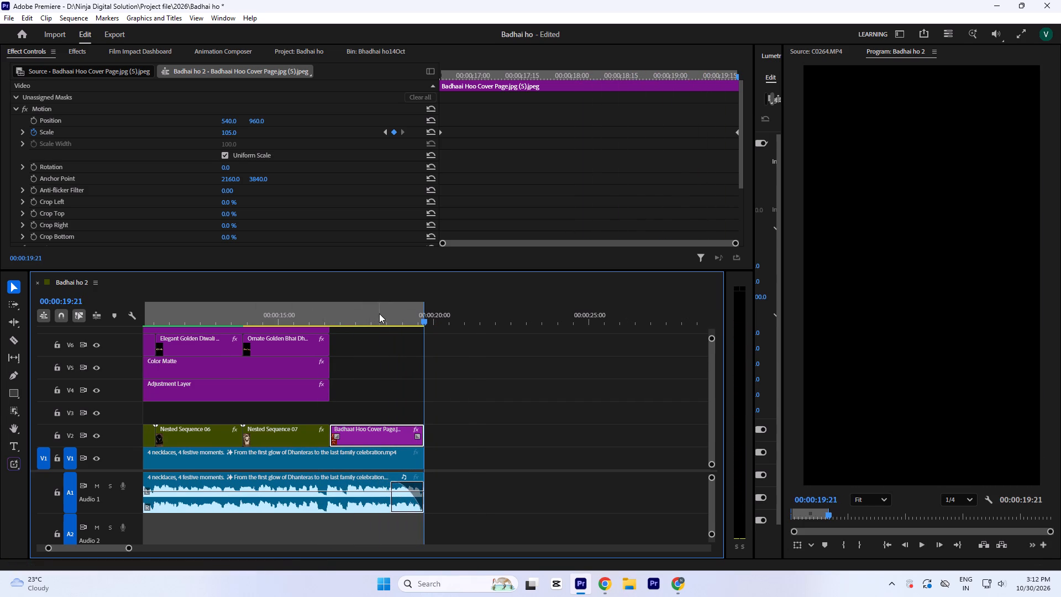
click(379, 313)
key(space)
key(space)
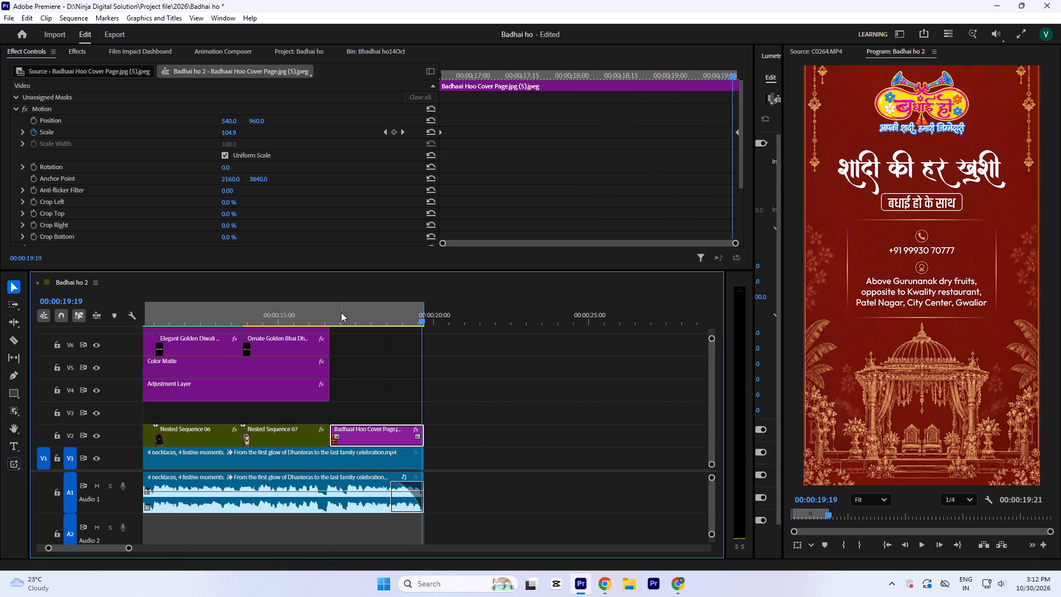
Duplicate the pair of V8 transition clips onto the cut between Nested Sequence 07 and the Badhaai Hoo Cover Page, and play it back.
click(341, 312)
text(`=)
drag(191, 181, 240, 230)
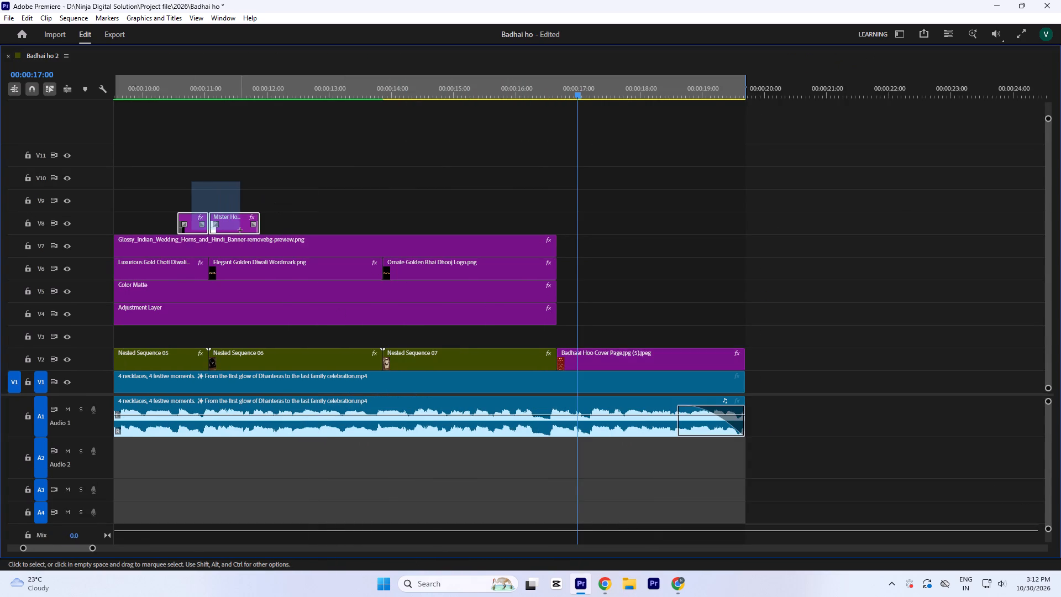
alt+drag(240, 229, 582, 227)
click(498, 75)
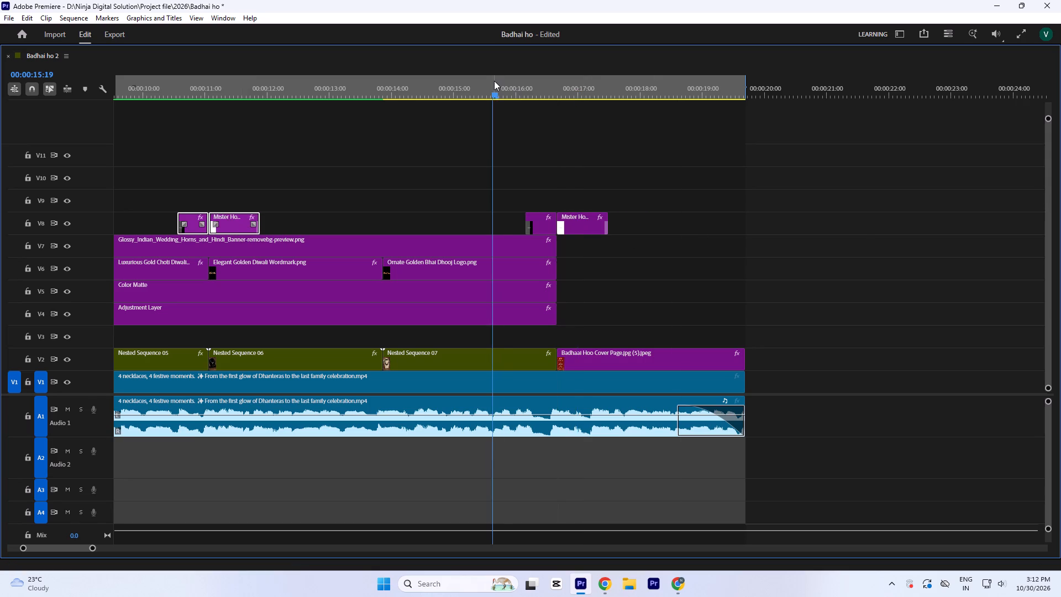
click(494, 81)
text(`-)
key(space)
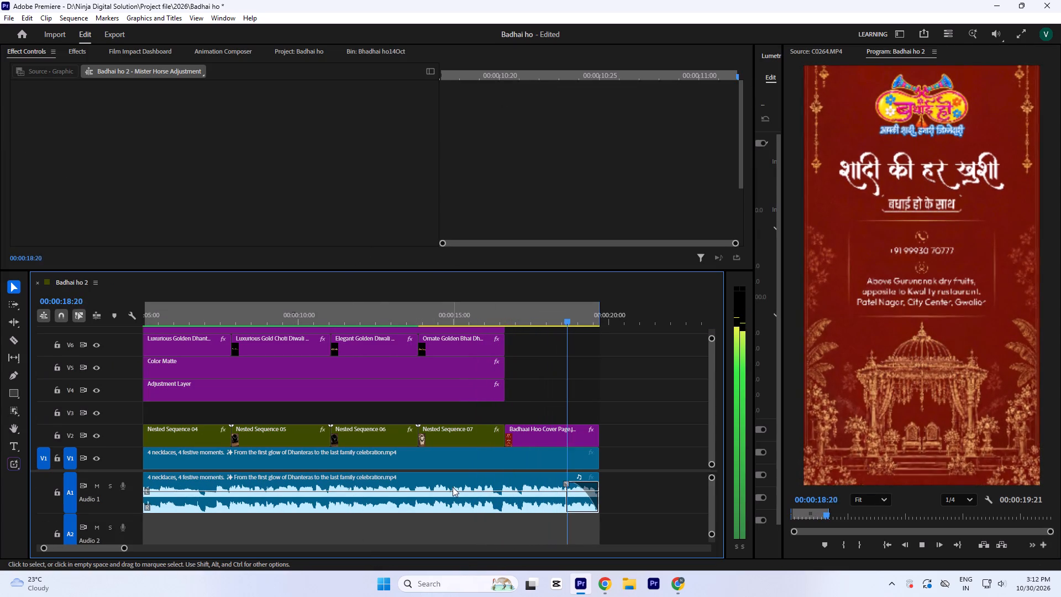
key(space)
Play the reel from the start and save the project.
key(Return)
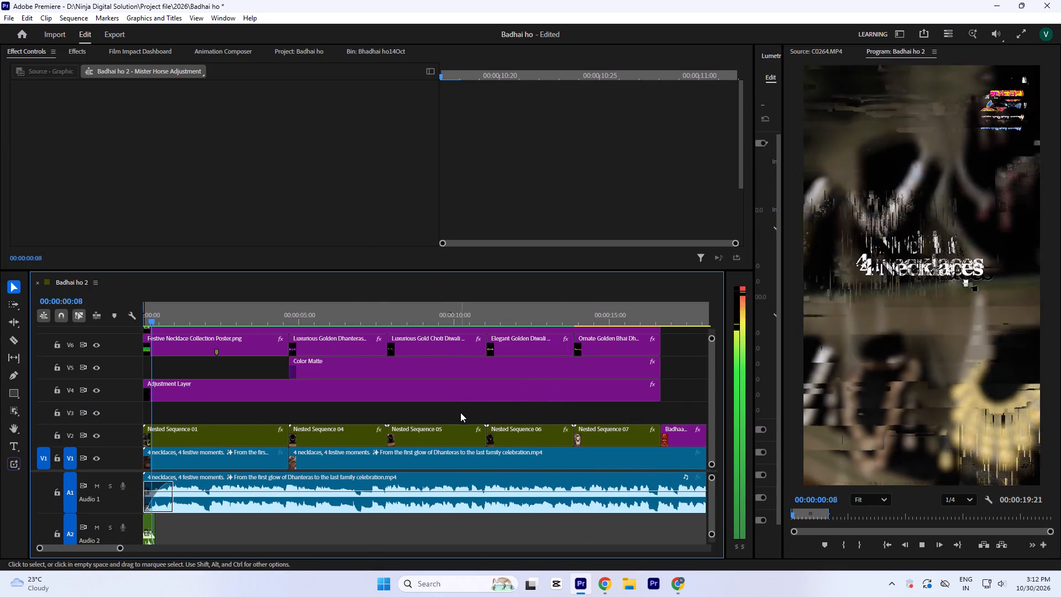
key(minus)
key(ctrl+s)
Remove the opening audio fade from the music clip on A1.
key(Return)
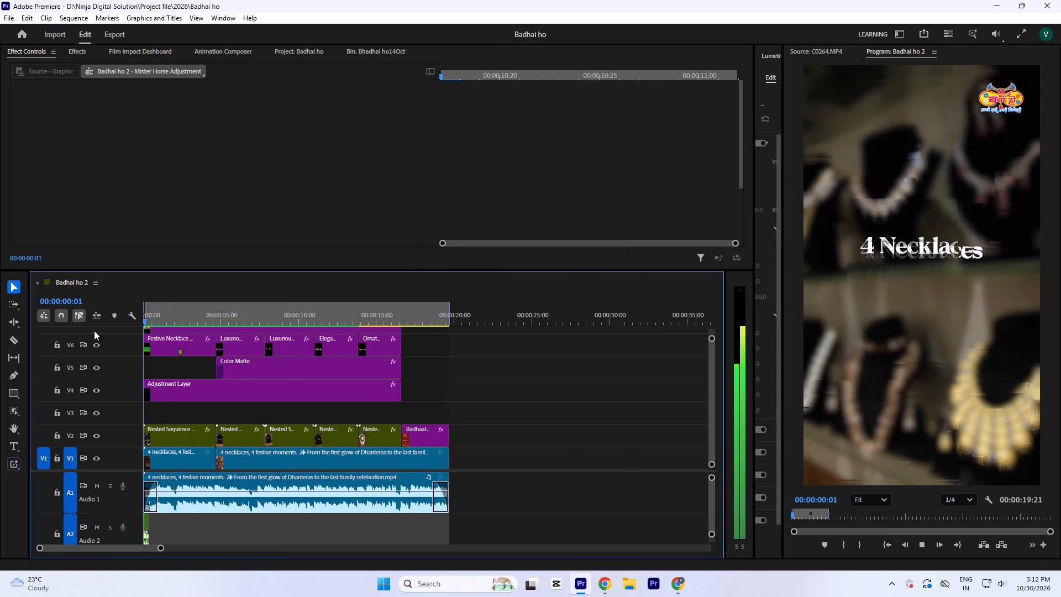
key(minus)
key(equal)
key(equal)
key(equal)
key(space)
click(160, 487)
key(Delete)
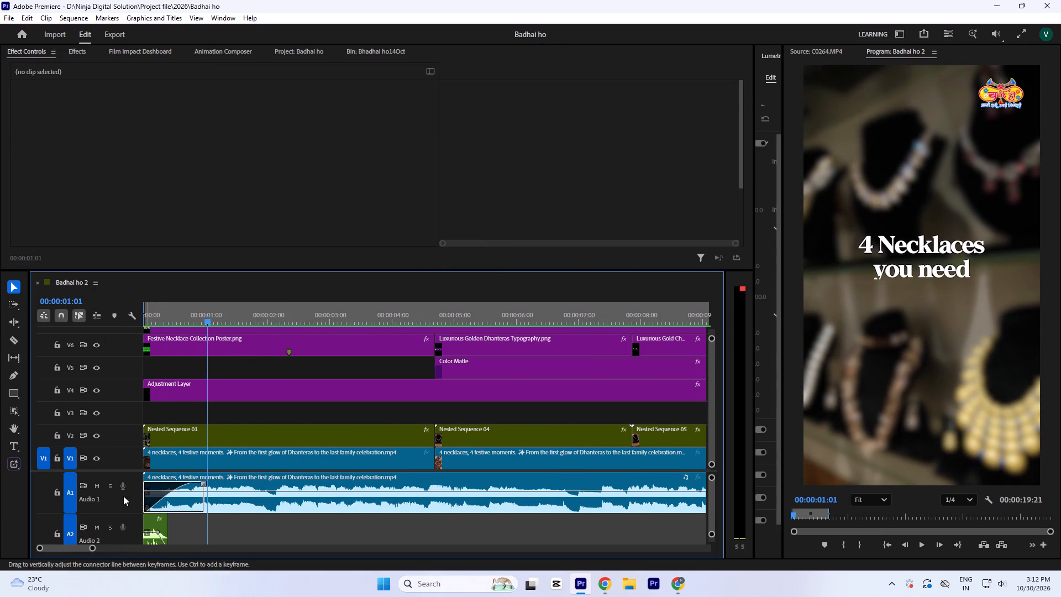
Play the reel from the start and check the effect settings of Nested Sequence 04 on V2.
key(Return)
key(minus)
key(minus)
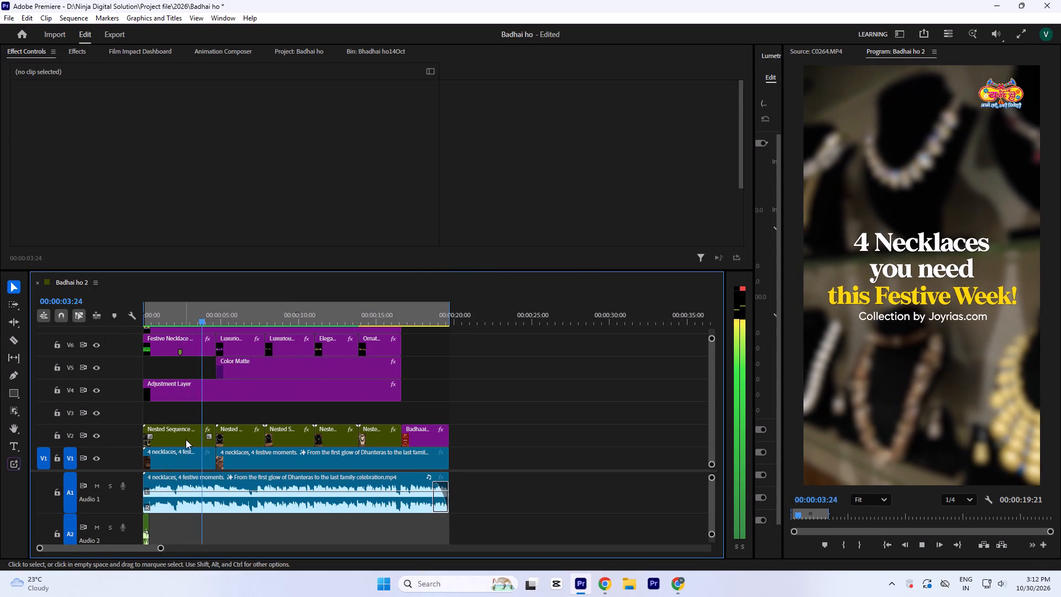
key(minus)
key(equal)
key(equal)
click(313, 442)
scroll(547, 195, down, 6)
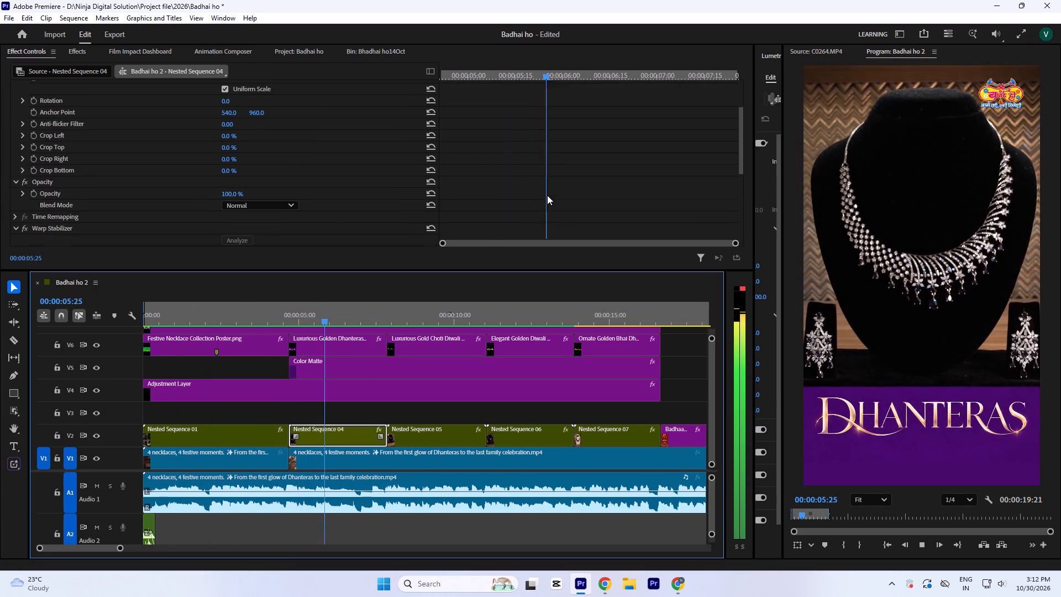
key(minus)
Set the Warp Stabilizer Smoothness on Nested Sequence 07 to 1% and play the Bhai Dhooj section back.
click(377, 439)
scroll(466, 154, down, 5)
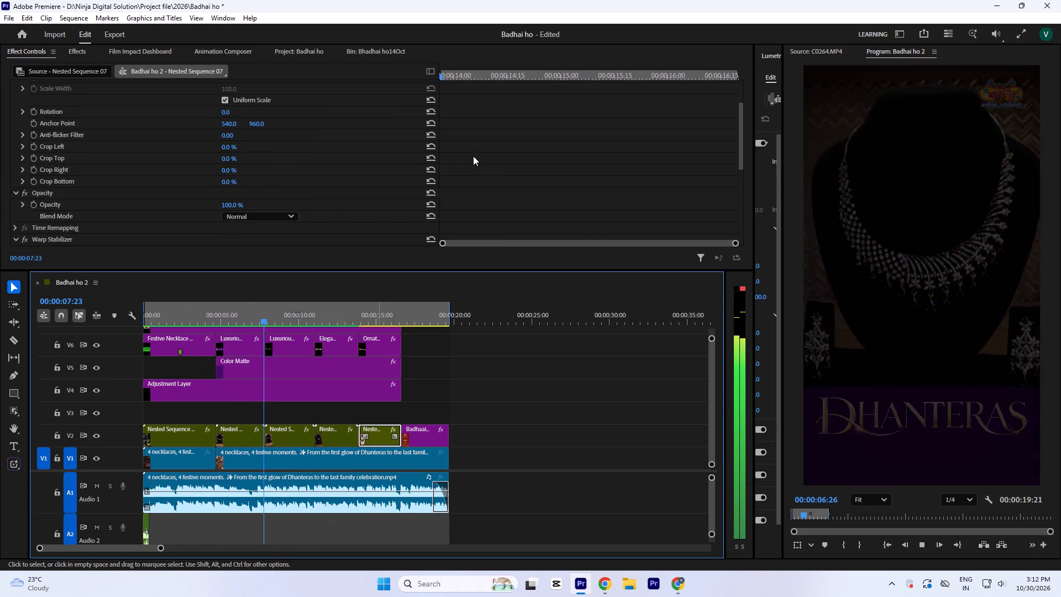
scroll(518, 169, down, 7)
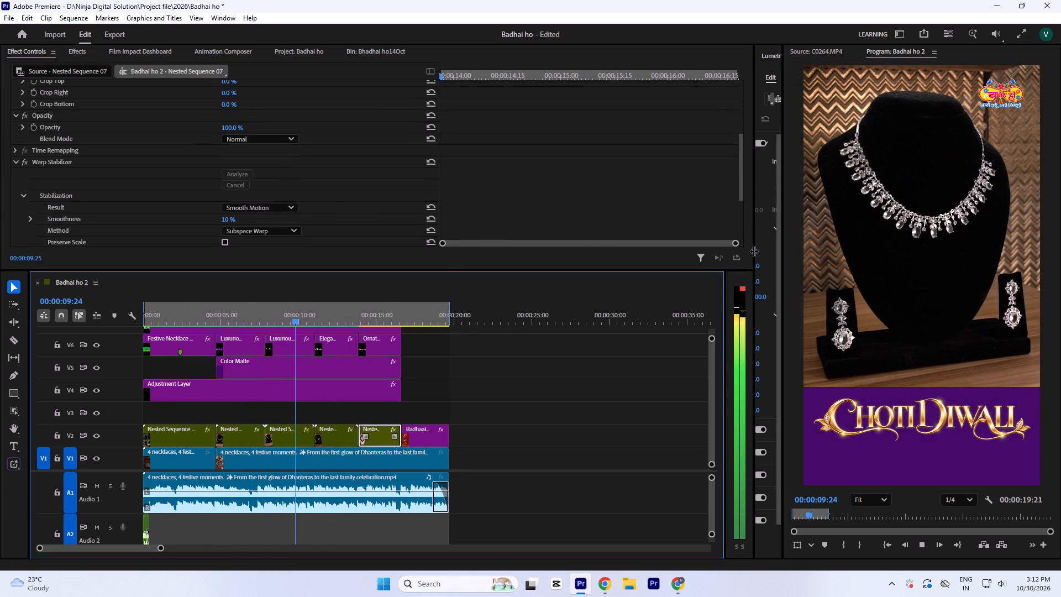
drag(754, 250, 630, 260)
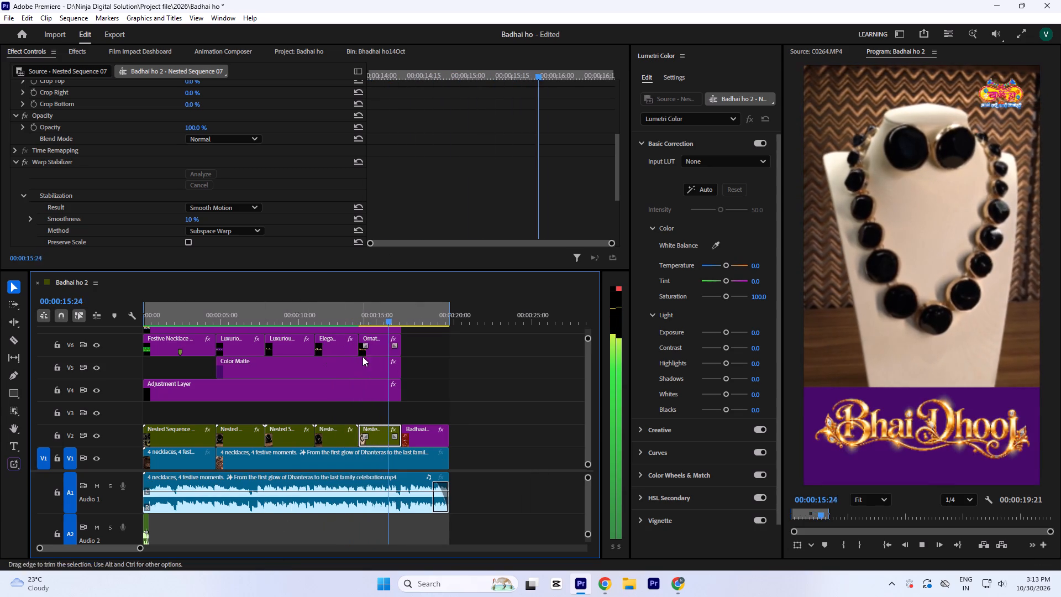
click(367, 316)
key(space)
key(space)
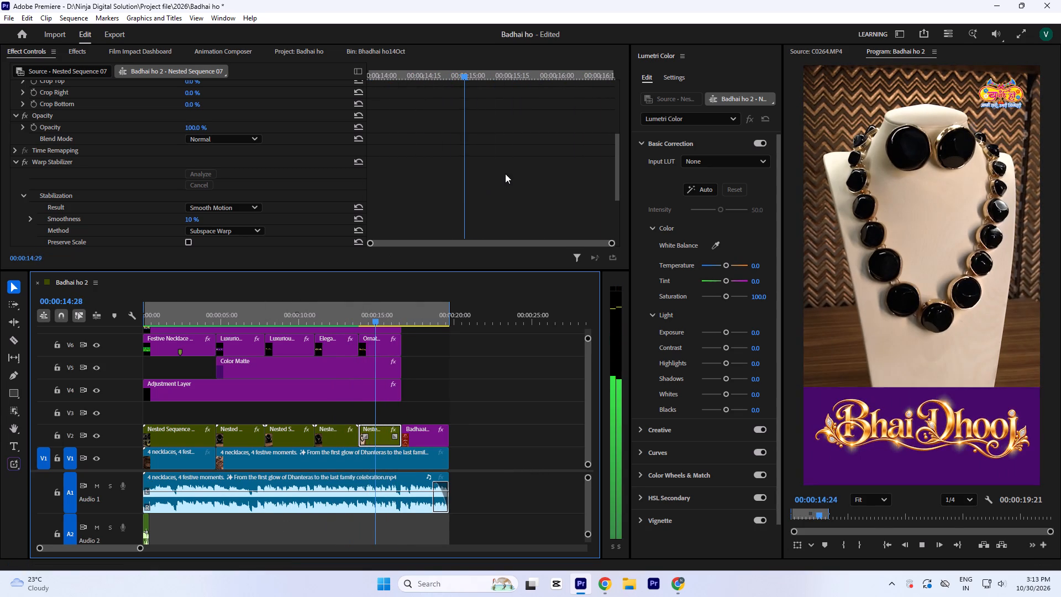
scroll(505, 172, down, 2)
scroll(458, 194, down, 3)
click(187, 166)
key(1)
click(481, 109)
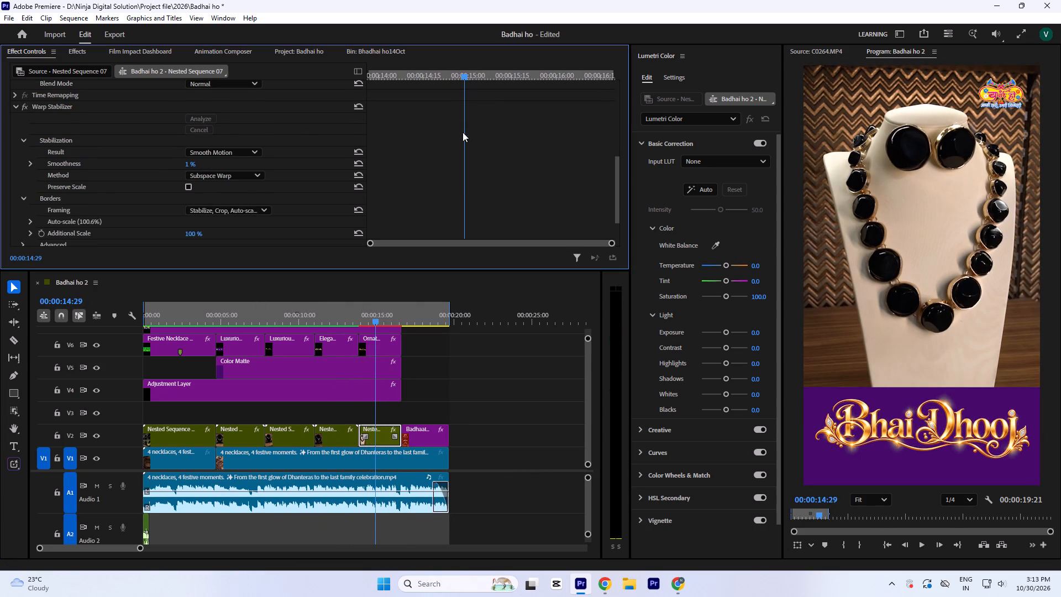
click(355, 315)
key(space)
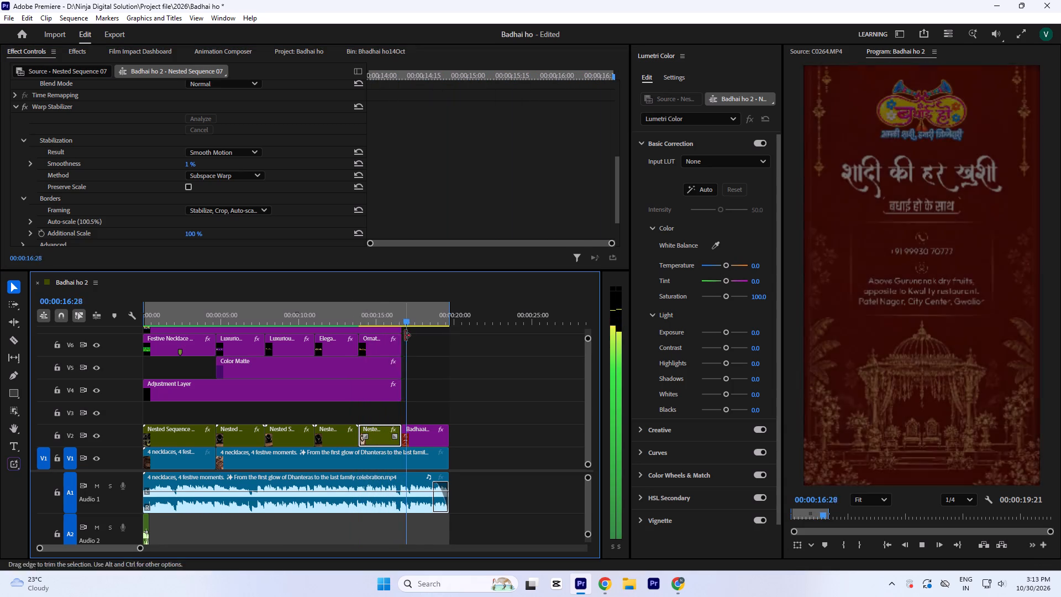
key(space)
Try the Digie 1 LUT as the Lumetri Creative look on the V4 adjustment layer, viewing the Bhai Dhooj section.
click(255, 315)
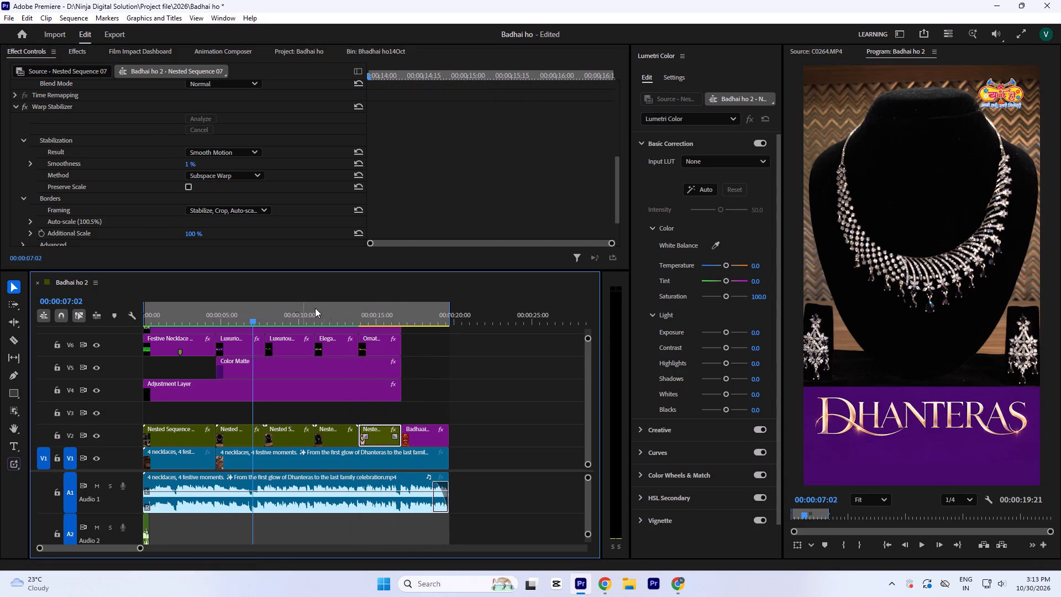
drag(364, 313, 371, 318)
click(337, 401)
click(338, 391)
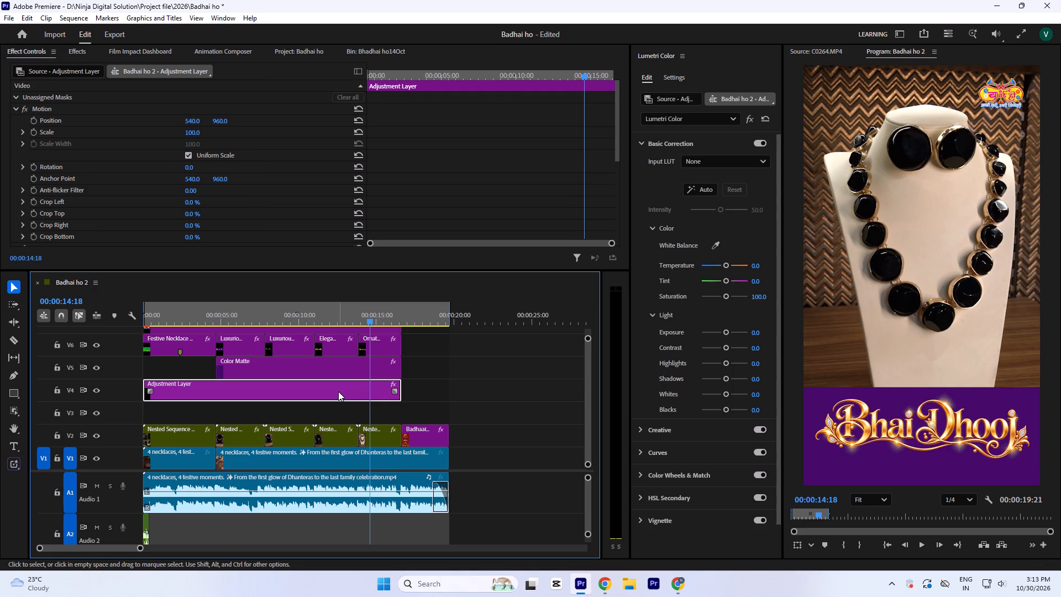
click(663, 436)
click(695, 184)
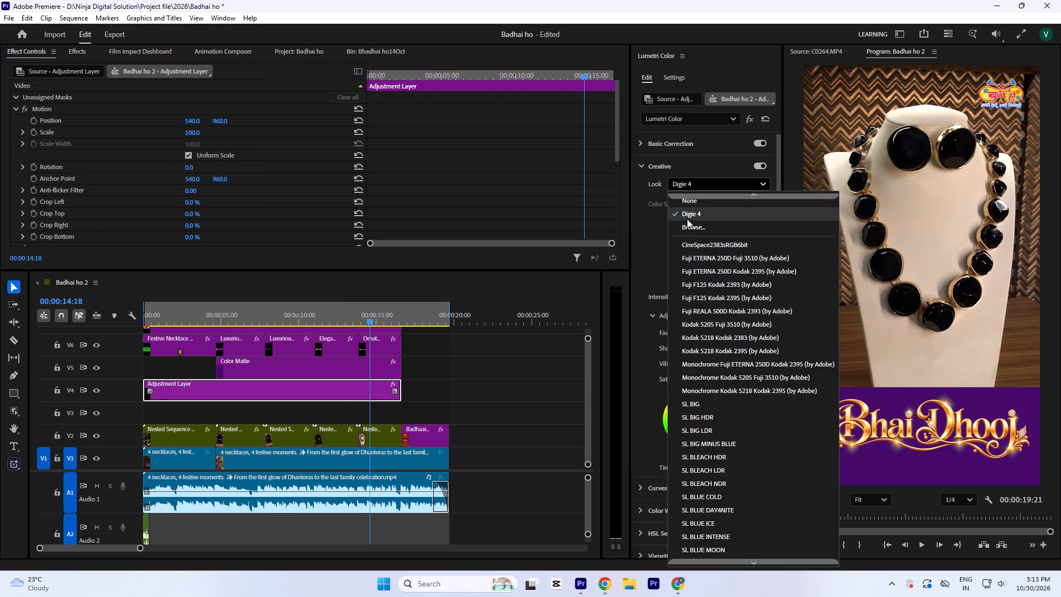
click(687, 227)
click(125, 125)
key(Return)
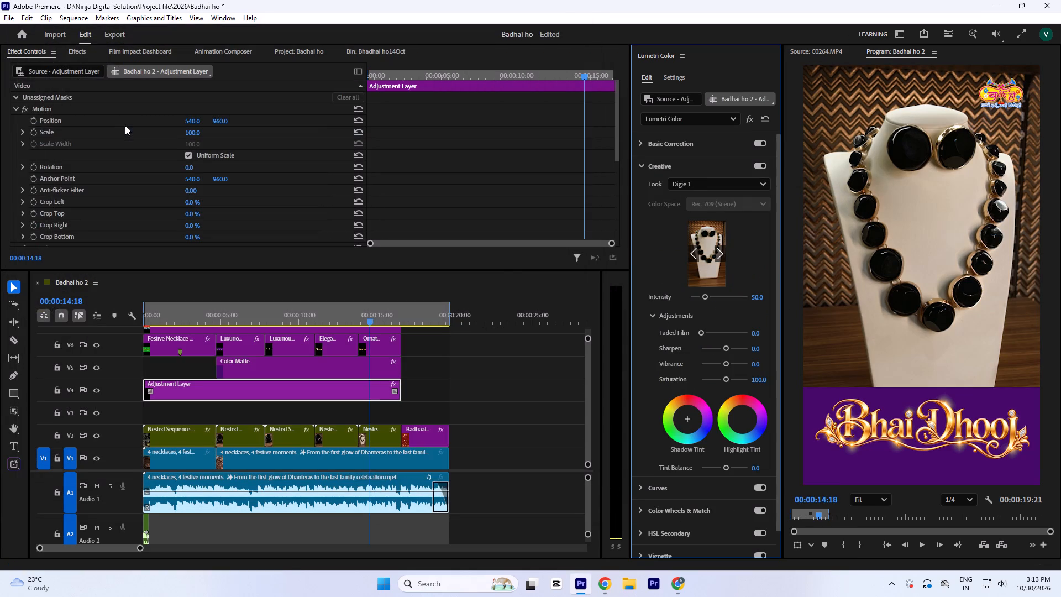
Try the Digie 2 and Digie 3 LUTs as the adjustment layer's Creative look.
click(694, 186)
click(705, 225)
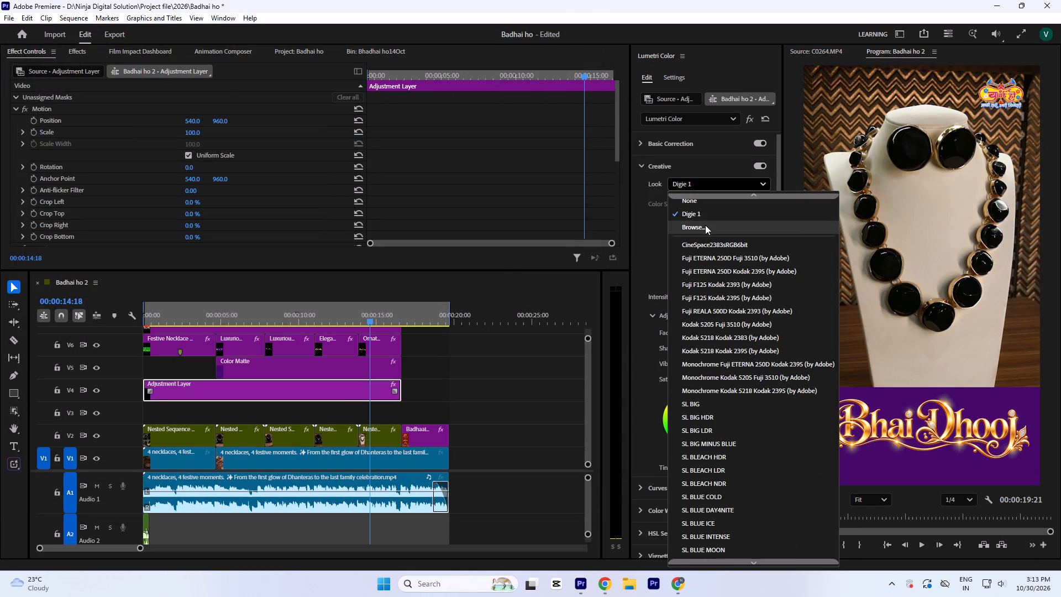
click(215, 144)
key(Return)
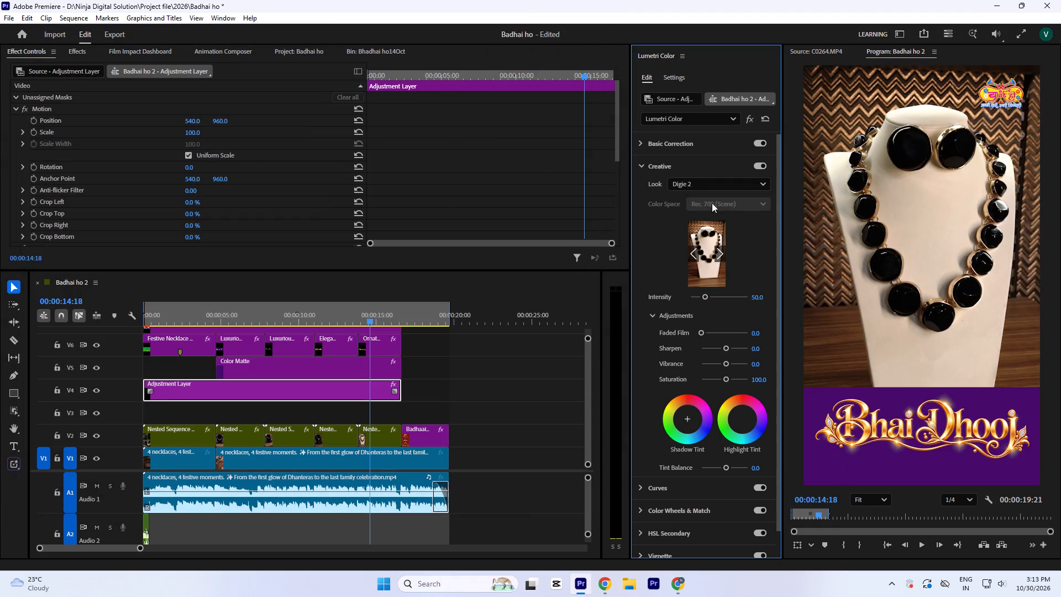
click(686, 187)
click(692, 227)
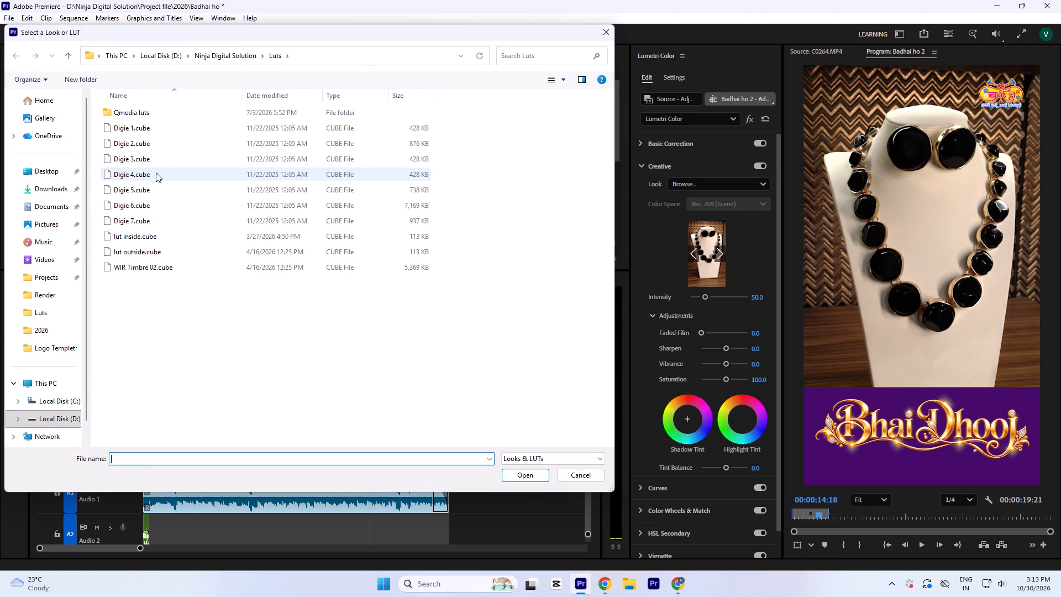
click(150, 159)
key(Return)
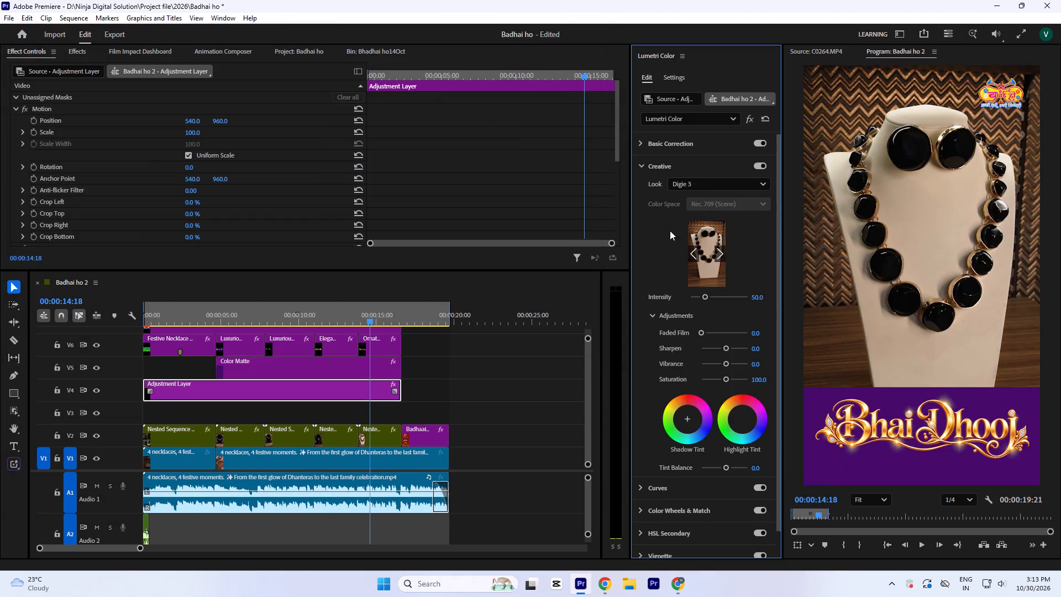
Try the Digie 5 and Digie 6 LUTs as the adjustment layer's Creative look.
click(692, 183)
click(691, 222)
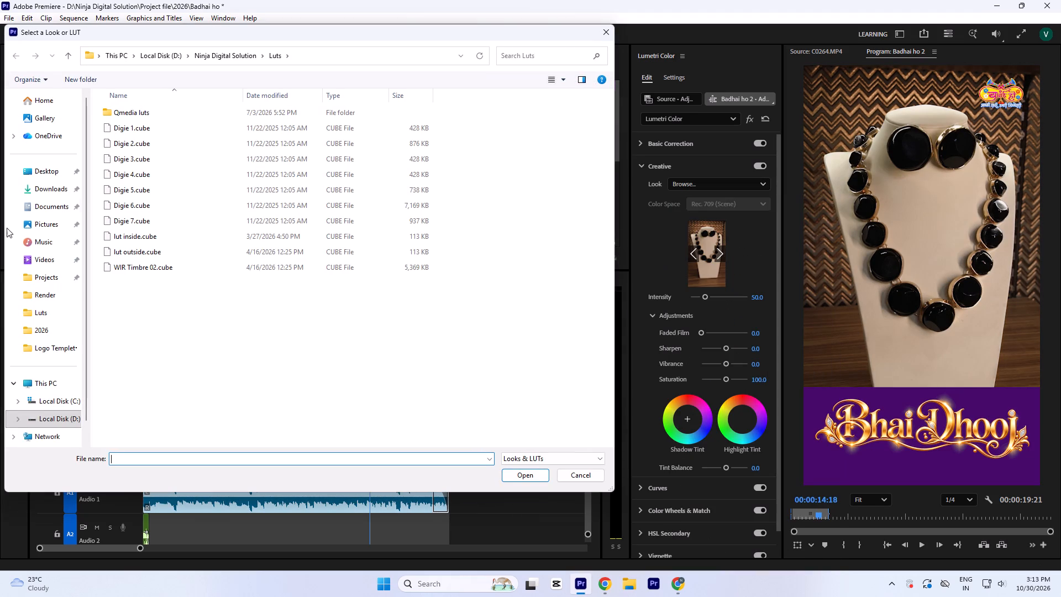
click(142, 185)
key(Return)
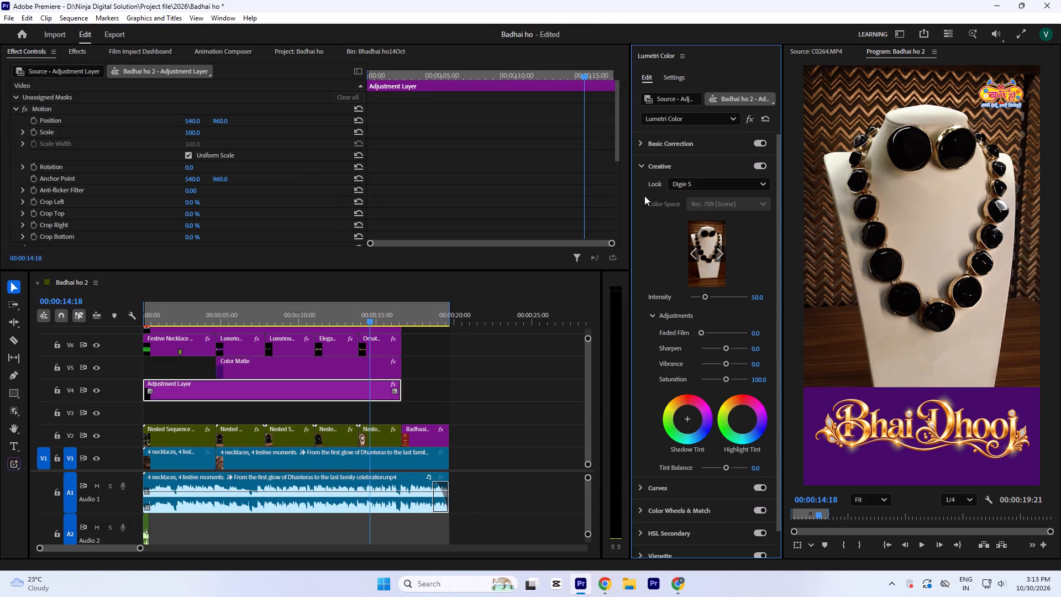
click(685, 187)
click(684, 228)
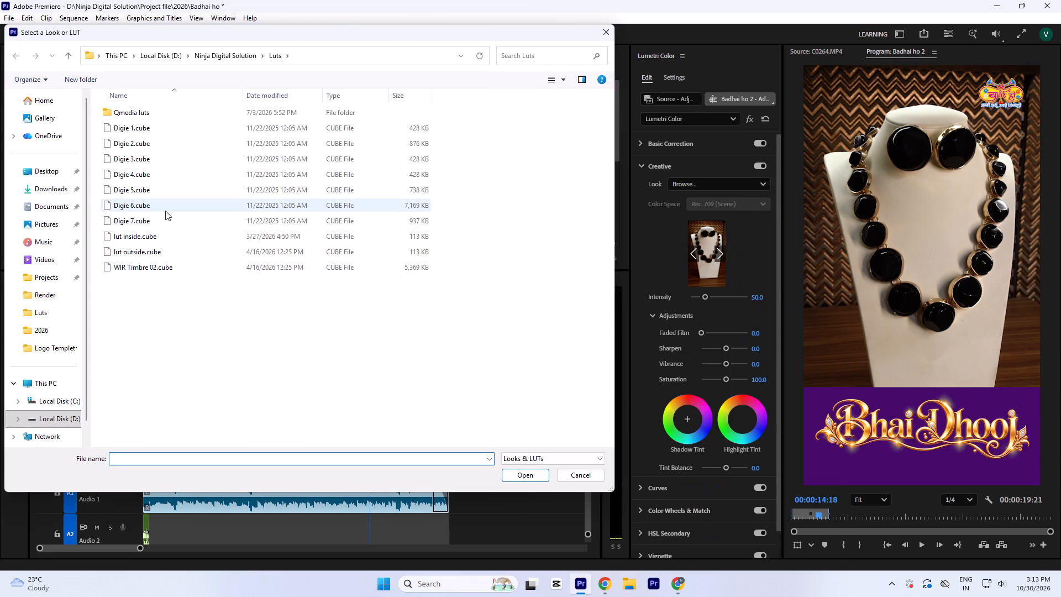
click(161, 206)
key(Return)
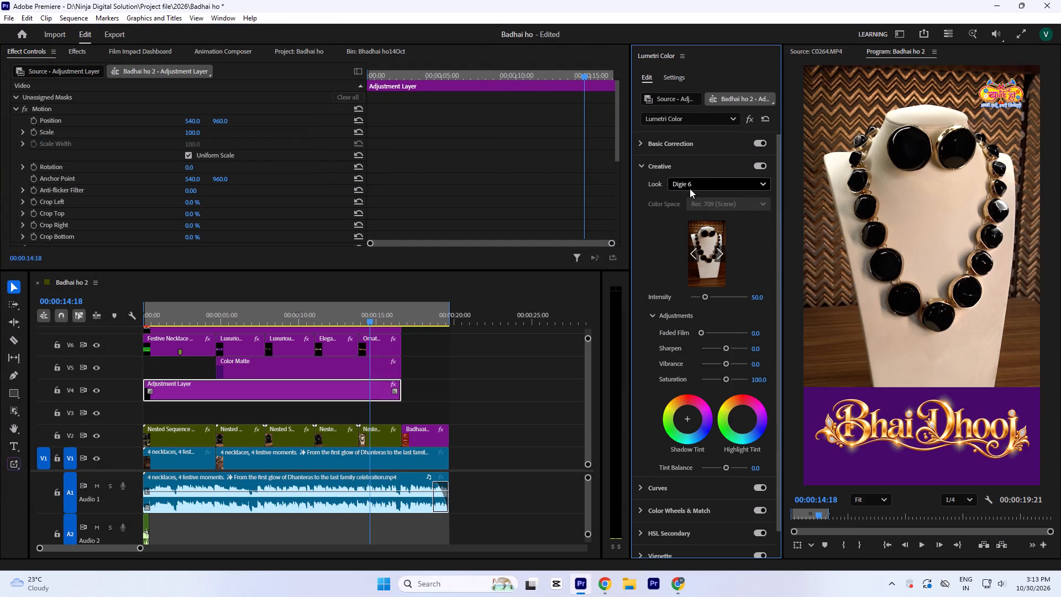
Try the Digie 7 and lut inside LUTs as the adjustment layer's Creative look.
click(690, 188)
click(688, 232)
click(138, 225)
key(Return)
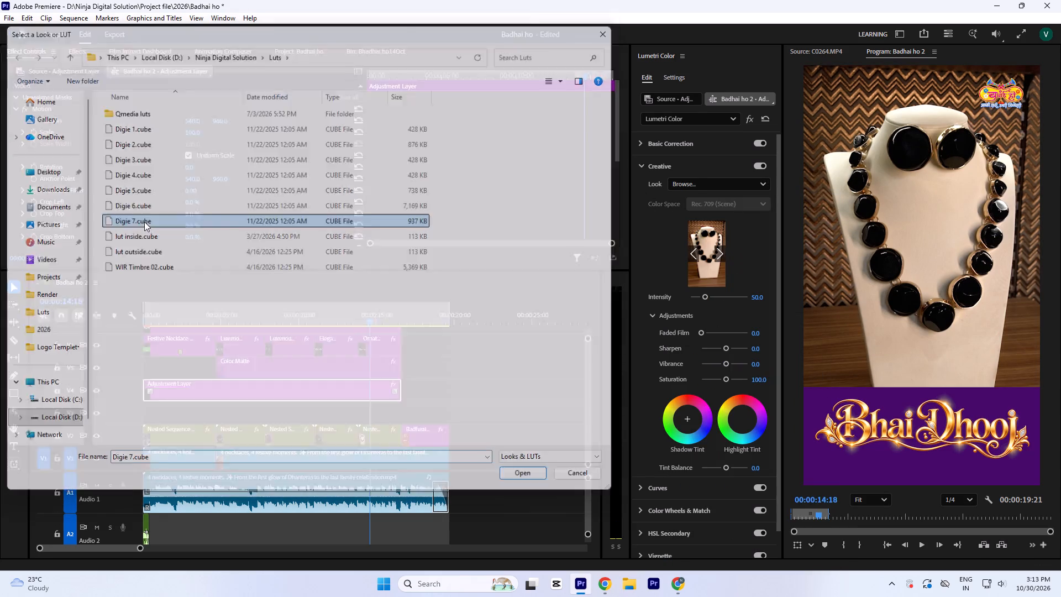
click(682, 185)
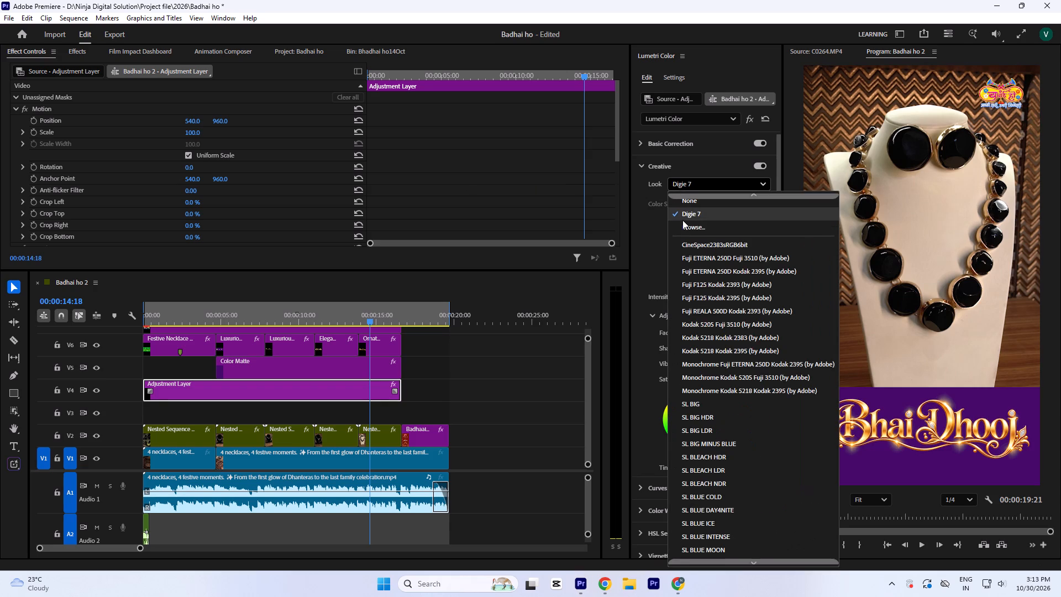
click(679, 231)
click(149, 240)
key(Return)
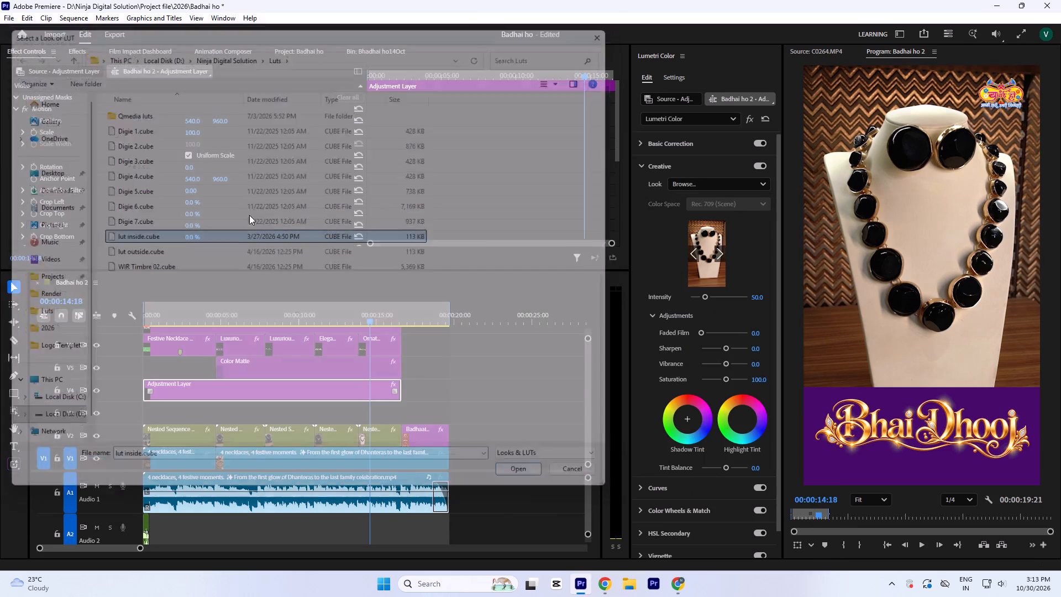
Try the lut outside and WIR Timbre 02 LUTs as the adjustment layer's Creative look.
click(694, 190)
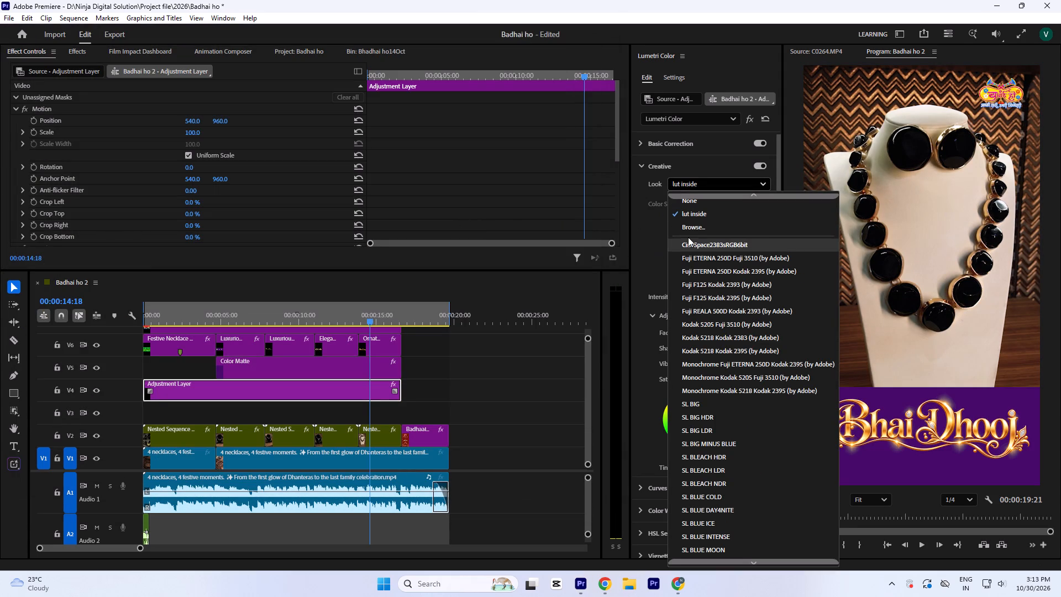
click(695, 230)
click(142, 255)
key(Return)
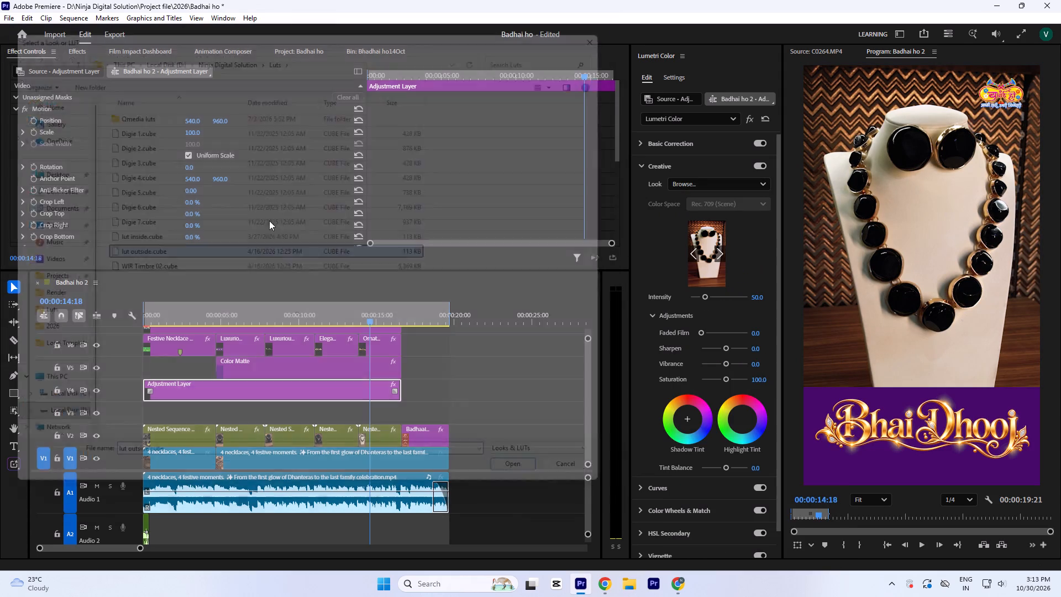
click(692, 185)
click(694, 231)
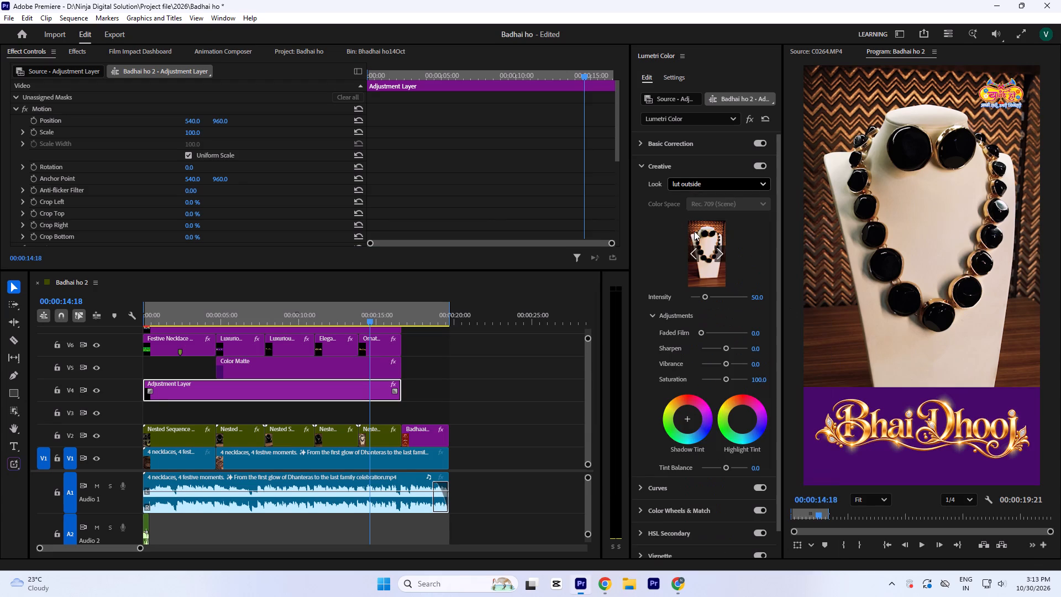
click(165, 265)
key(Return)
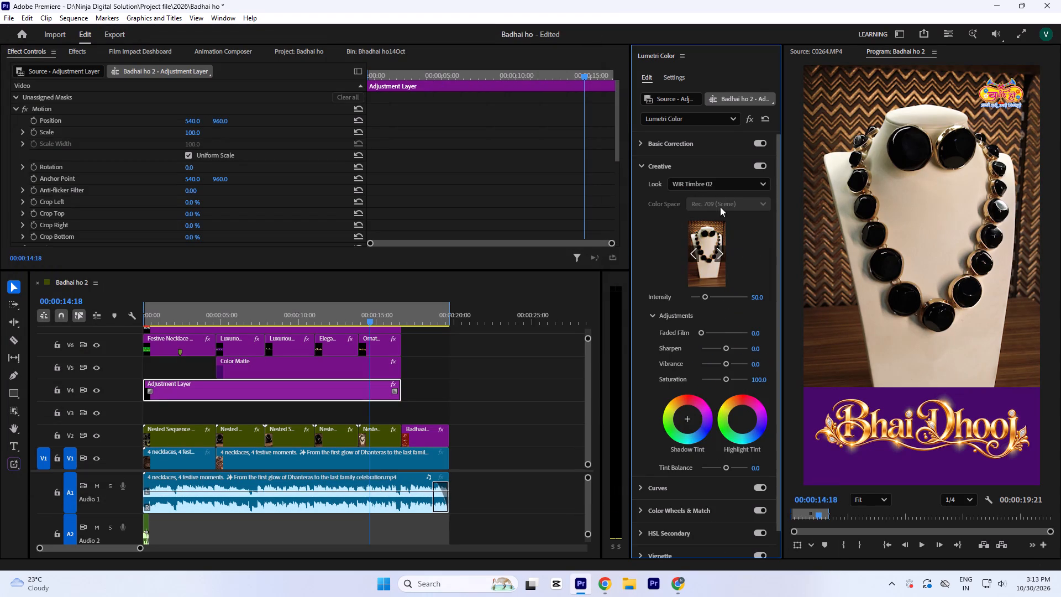
Apply the earth warm LUT from the Qmedia luts folder as the adjustment layer's Creative look.
click(700, 183)
click(693, 229)
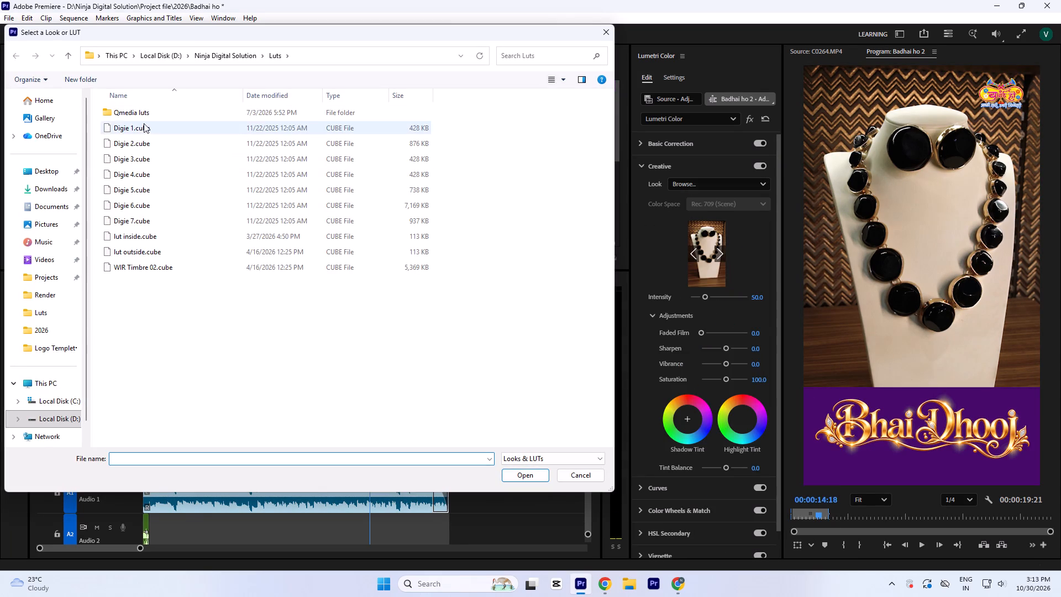
double_click(129, 113)
click(138, 172)
key(Return)
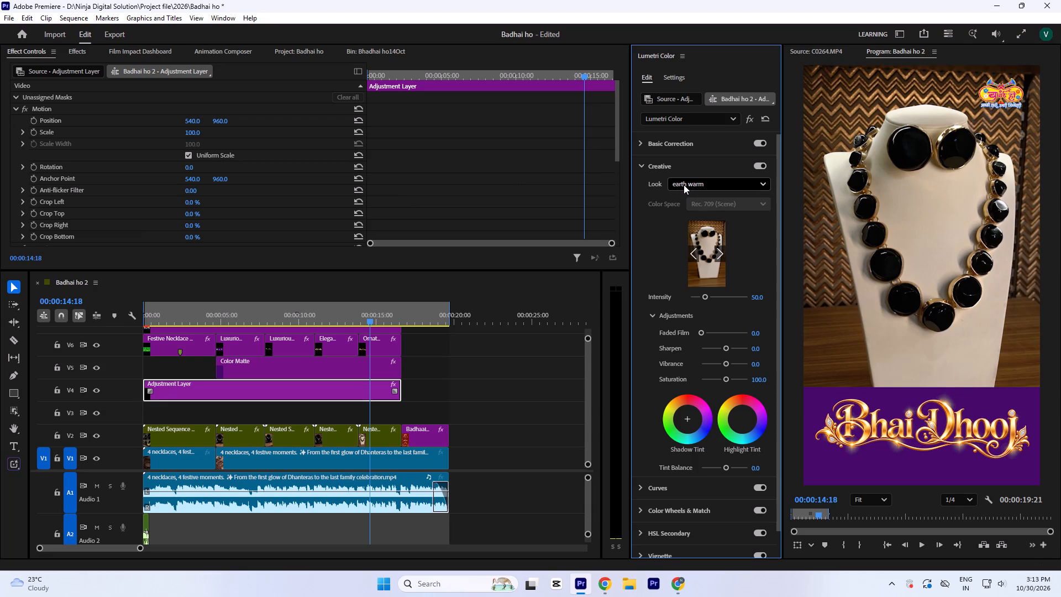
Grade the opening title's nested clip with exposure 1.5, temperature -34.1, highlights 12.9 and whites 27.1 in Basic Correction.
click(284, 310)
drag(285, 318, 198, 380)
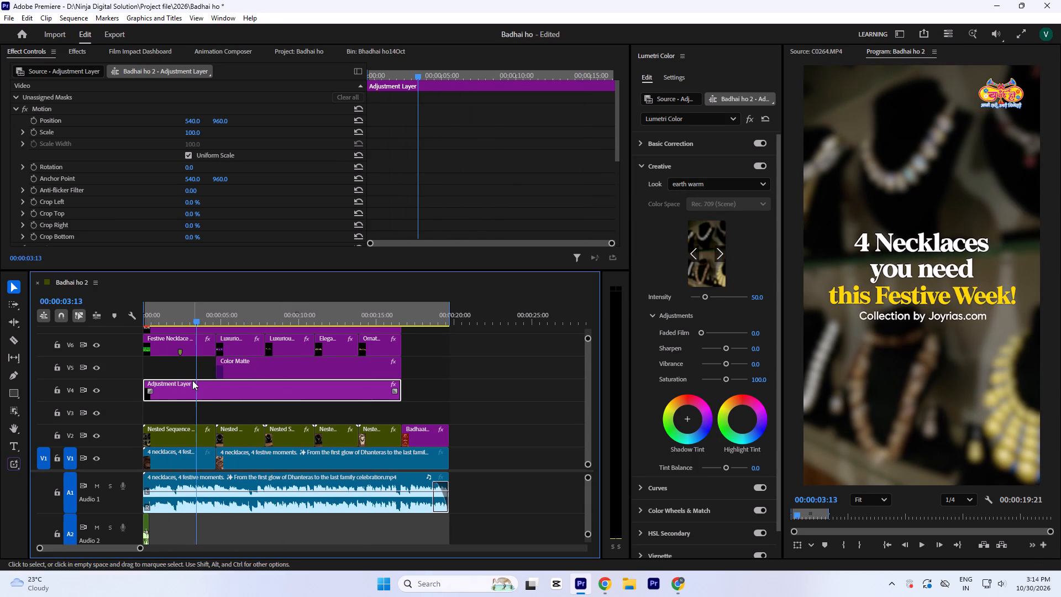
click(187, 436)
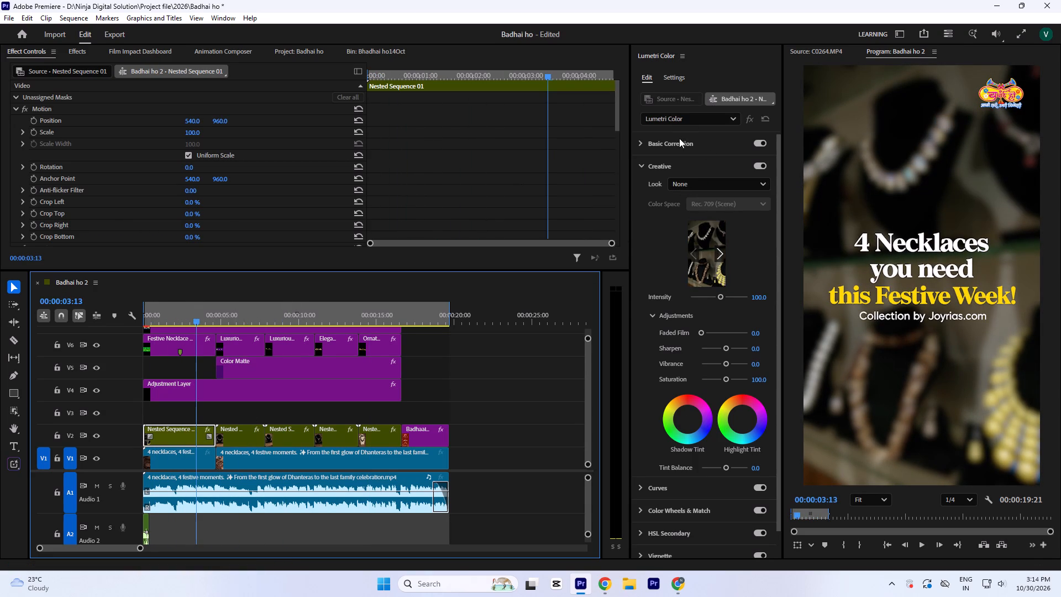
click(679, 138)
drag(725, 333, 728, 336)
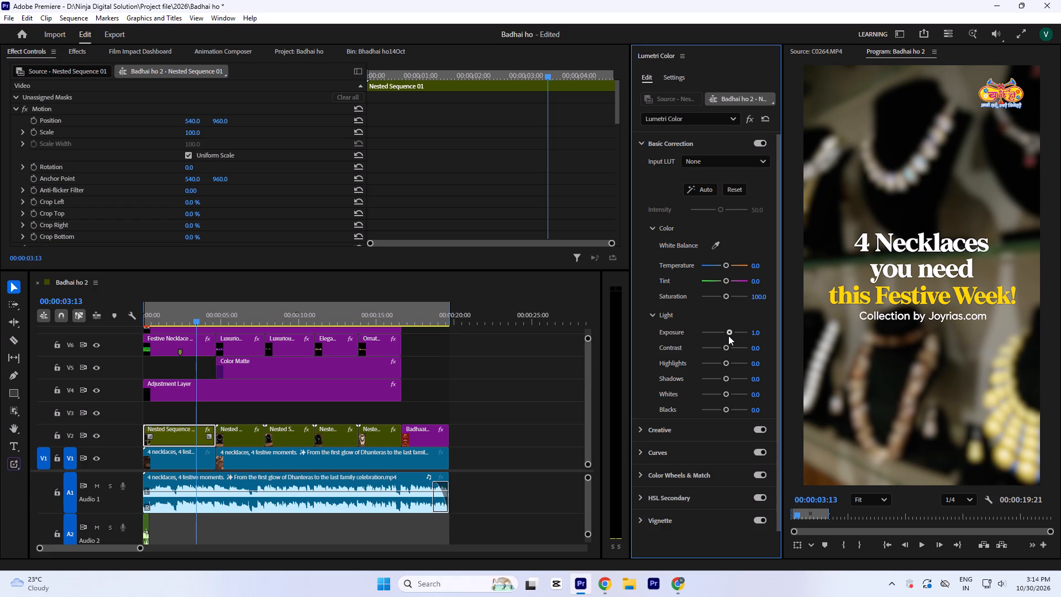
drag(728, 336, 731, 337)
drag(722, 263, 717, 268)
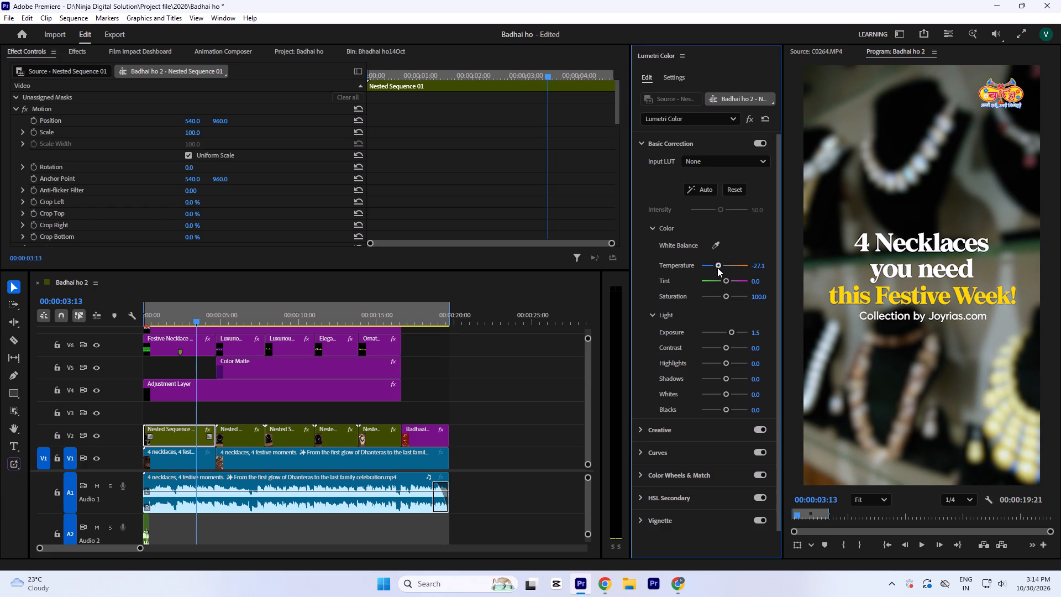
drag(717, 268, 717, 268)
click(716, 265)
drag(726, 395, 729, 395)
drag(729, 395, 731, 396)
click(727, 363)
click(731, 397)
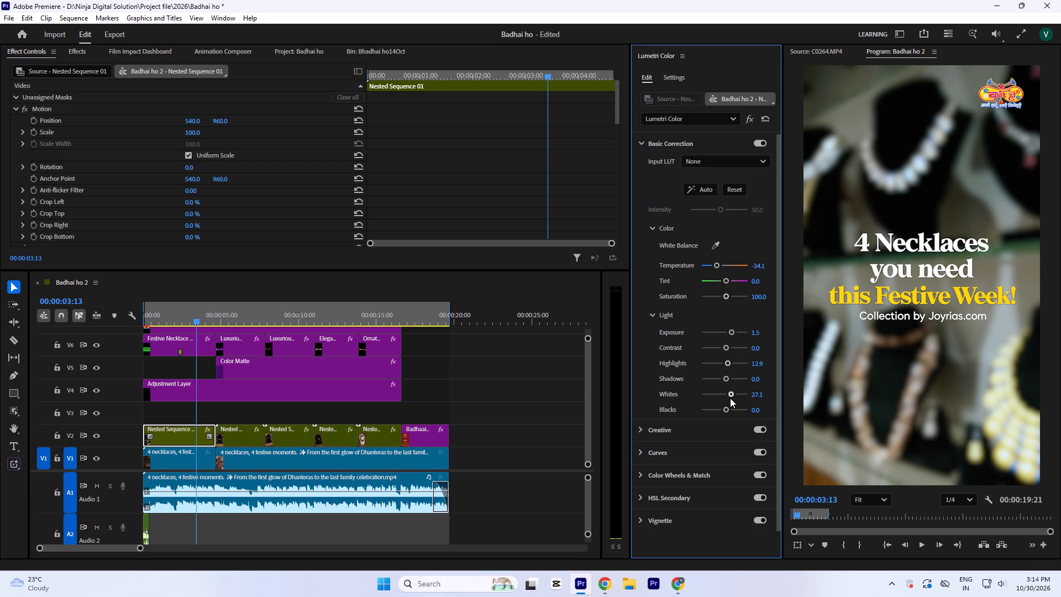
Grade the Dhanteras nested clip with exposure 1.9, temperature -20.0, highlights 17.6 and whites 15.3, saving the project along the way.
click(235, 316)
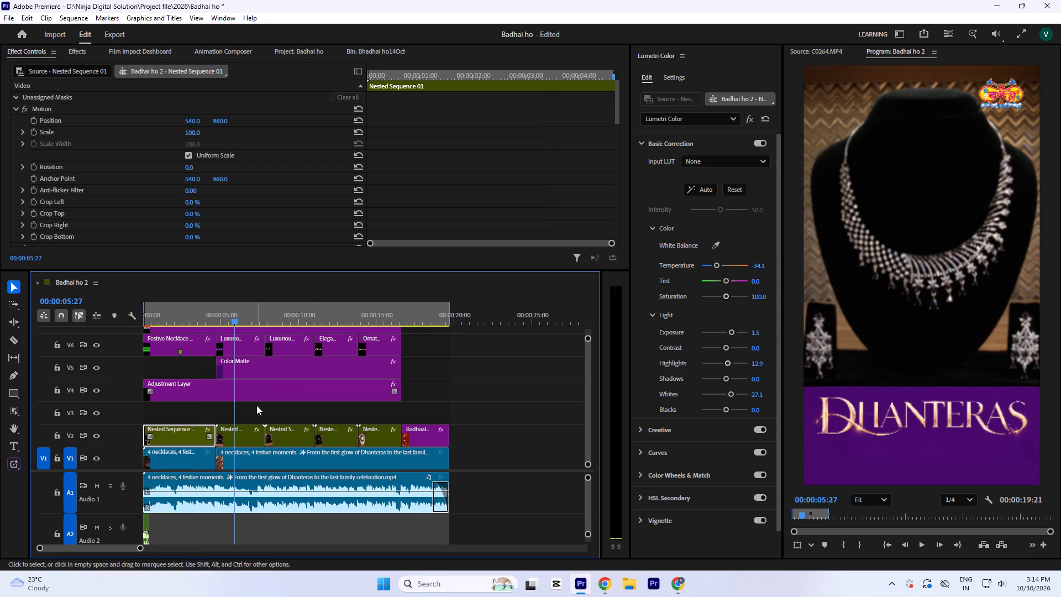
click(244, 441)
drag(726, 332, 727, 332)
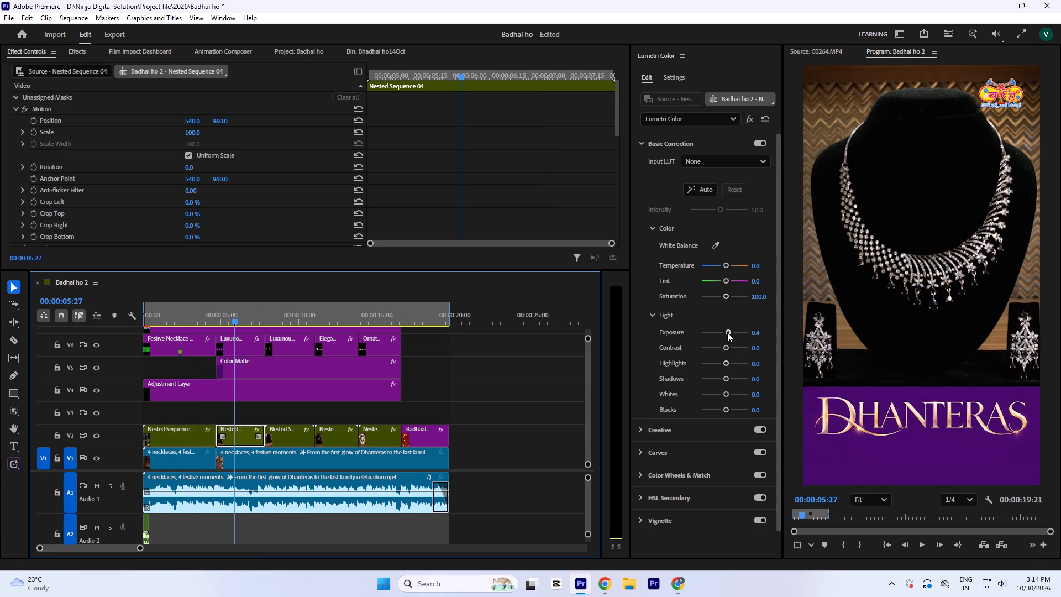
drag(727, 332, 733, 333)
click(728, 363)
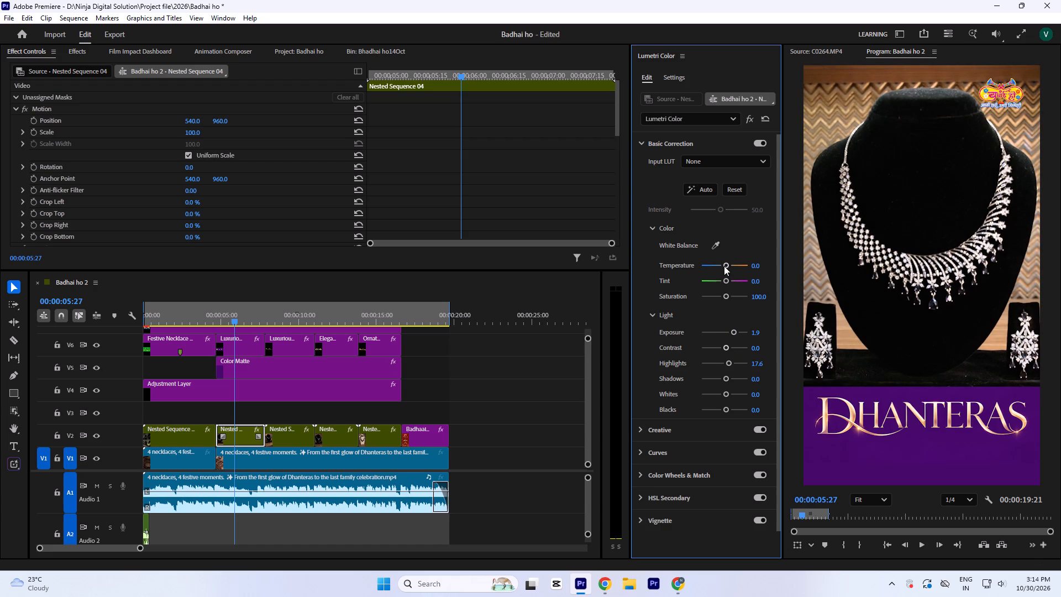
click(724, 266)
key(ctrl+s)
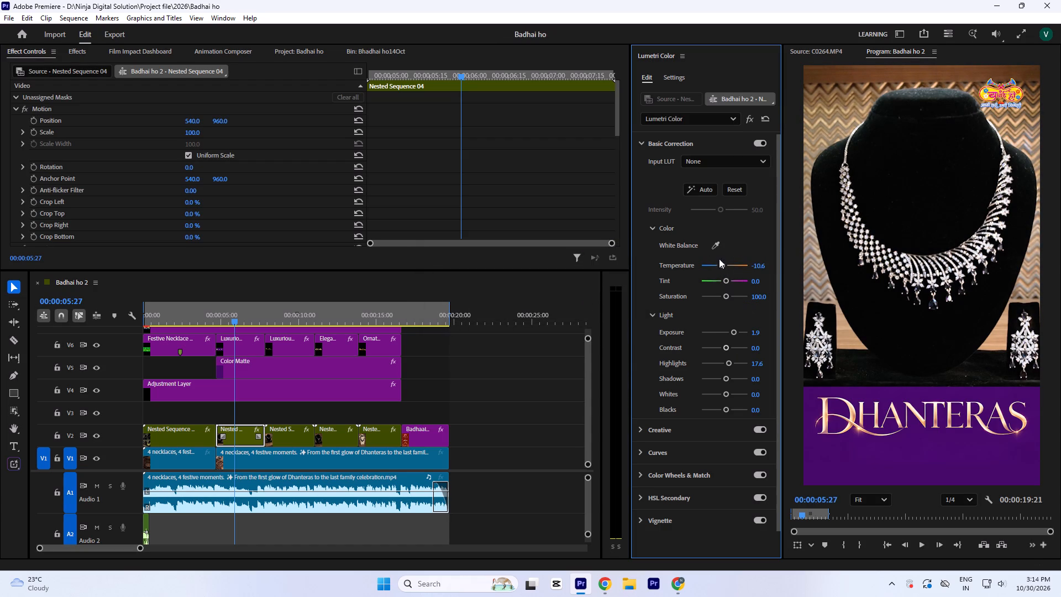
click(719, 264)
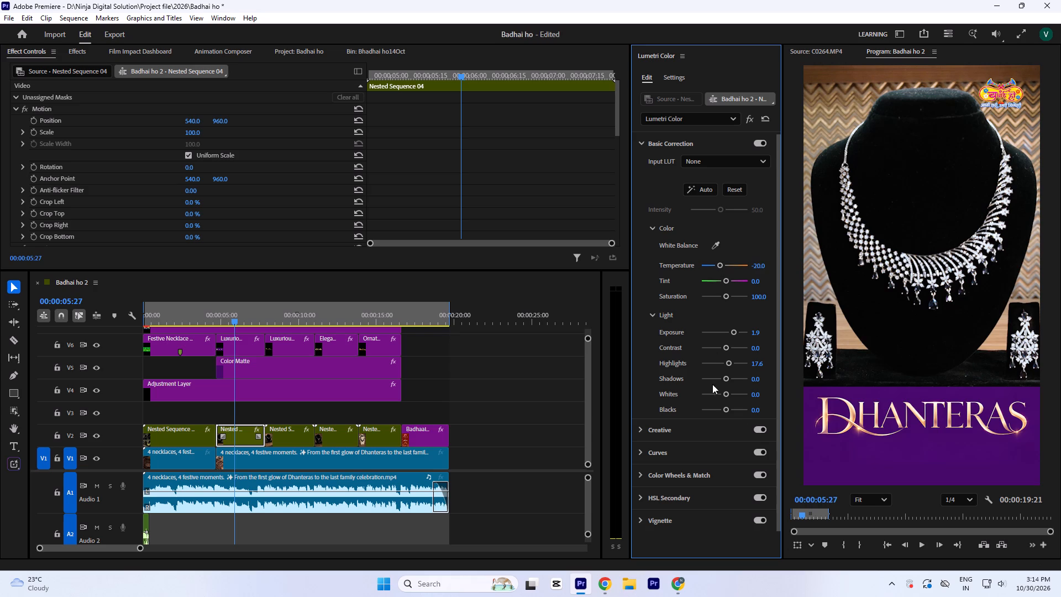
click(727, 395)
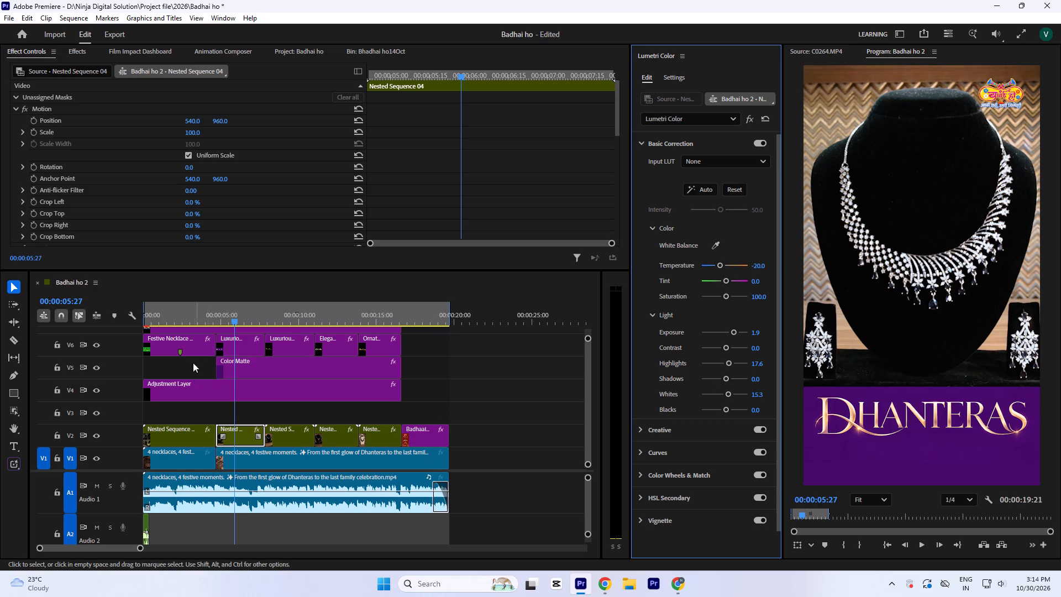
Grade the Choti Diwali nested clip with temperature -24.7, exposure 1.8, highlights 12.9 and whites 10.6.
click(287, 317)
click(300, 433)
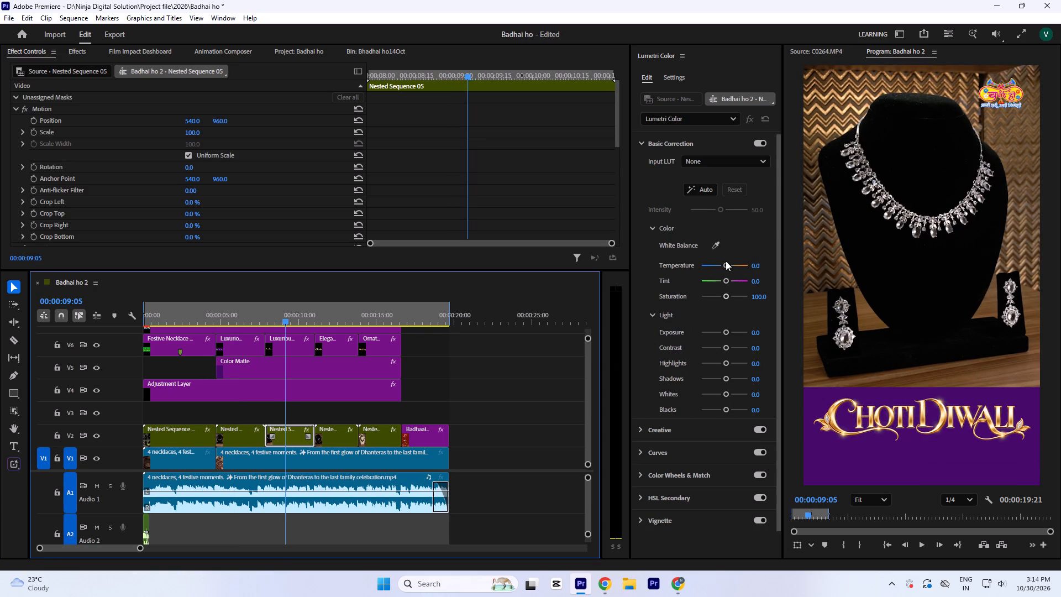
drag(724, 261, 718, 266)
drag(727, 333, 732, 334)
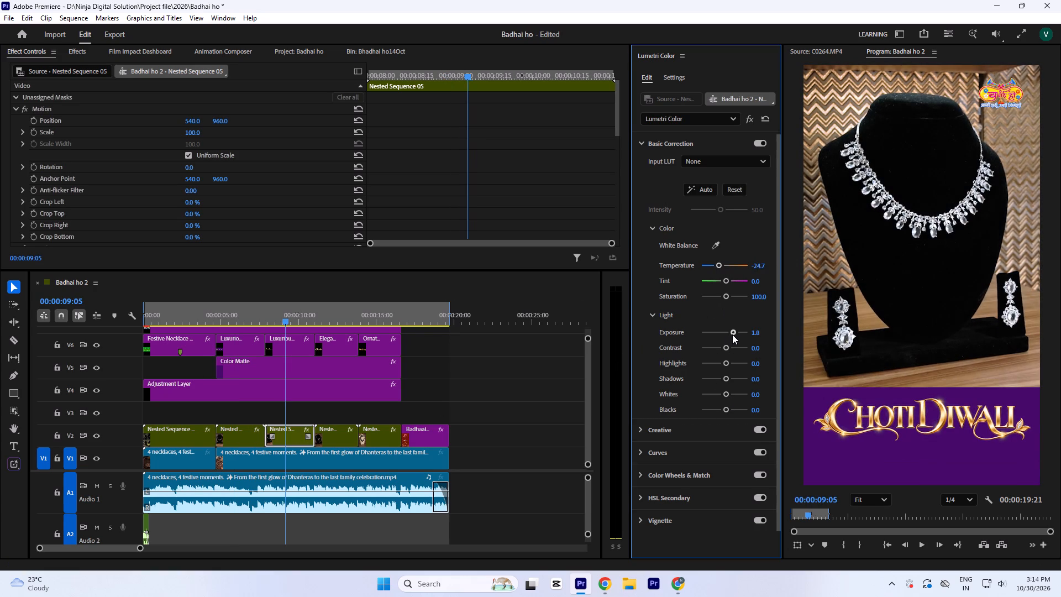
drag(732, 334, 732, 337)
click(726, 364)
click(726, 396)
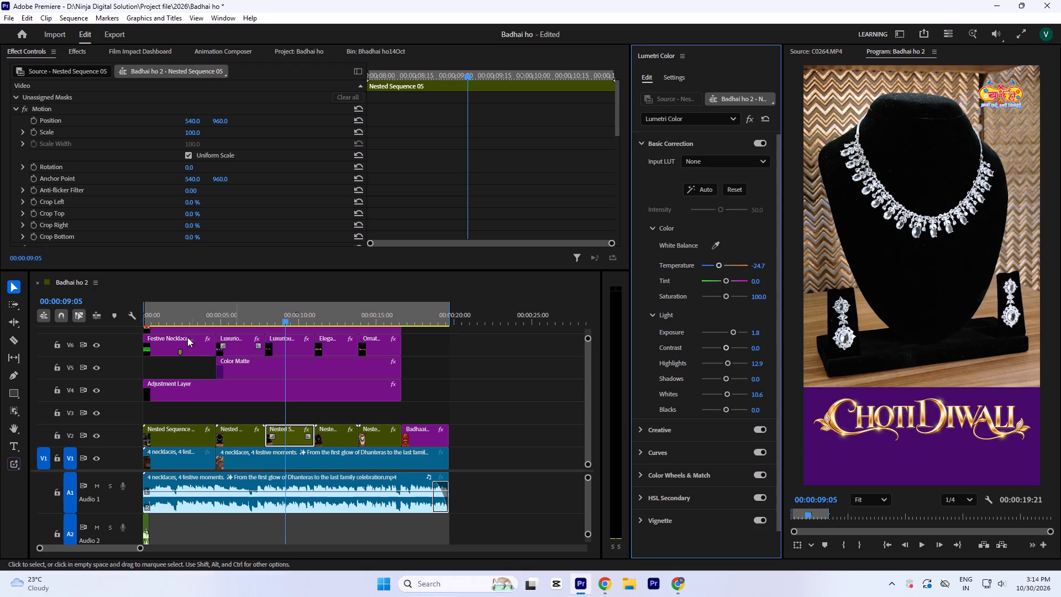
Grade the Diwali nested clip with exposure 1.6, temperature -31.8, highlights 24.7 and whites 22.4.
click(339, 317)
click(336, 432)
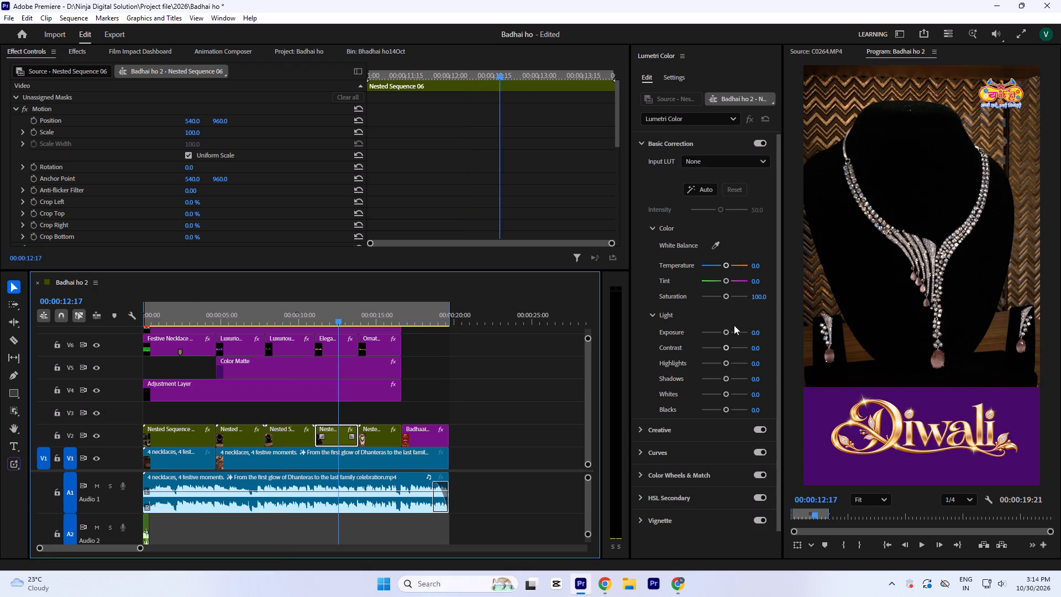
click(727, 332)
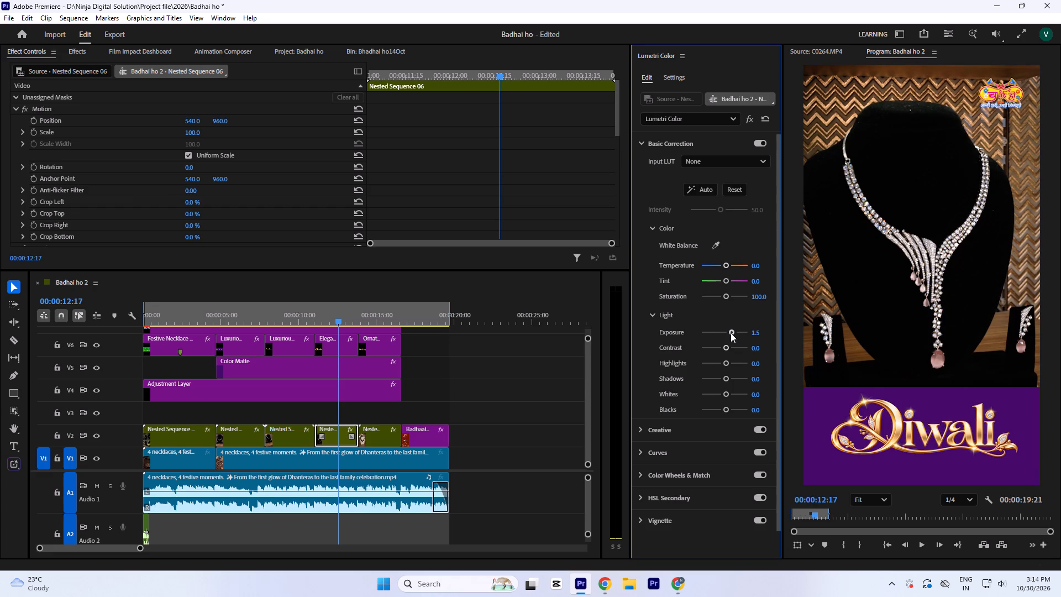
drag(724, 265, 717, 269)
click(729, 361)
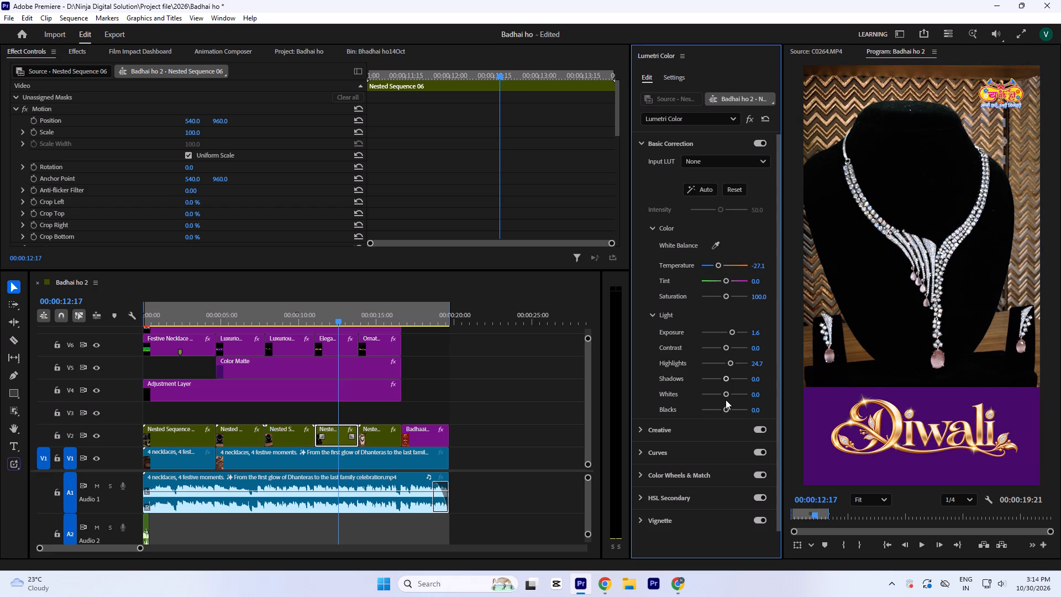
click(728, 392)
click(728, 393)
click(716, 266)
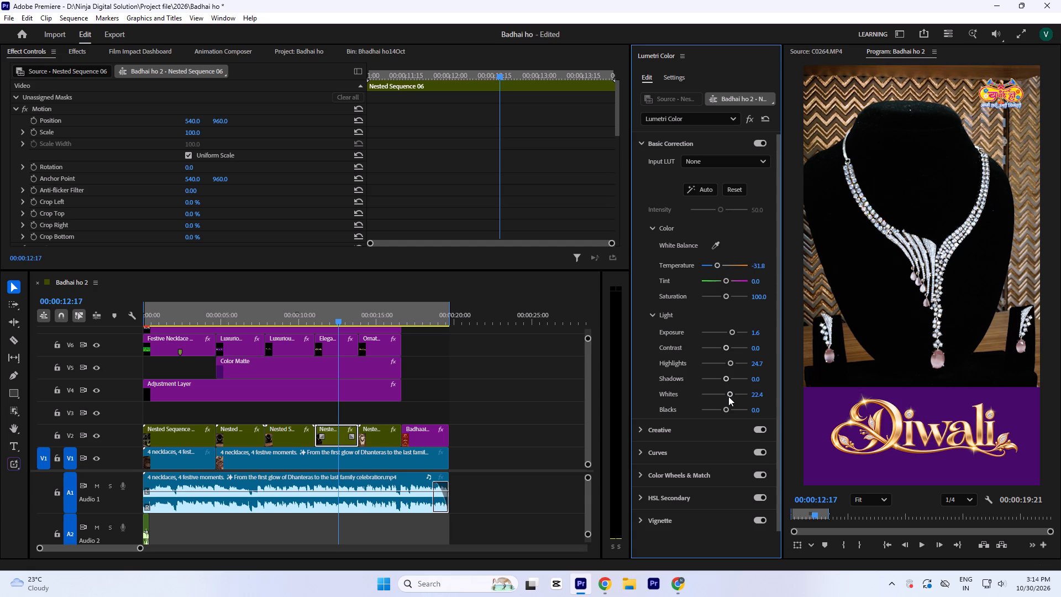
click(728, 396)
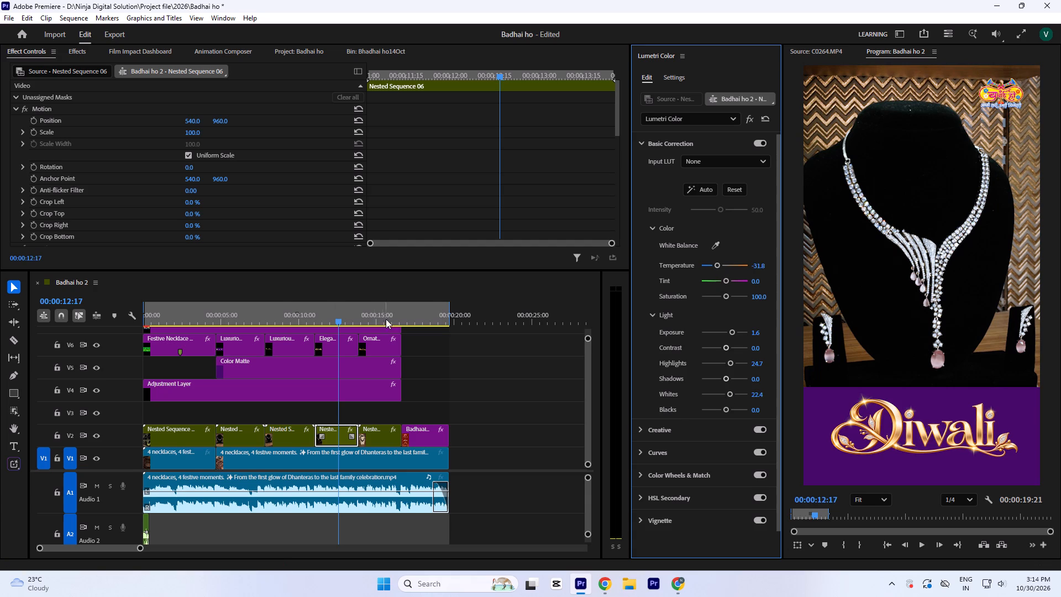
Grade the Bhai Dhooj nested clip with temperature -31.8, exposure 1.0, highlights 12.9 and whites 10.6, and save the project.
click(384, 314)
click(385, 441)
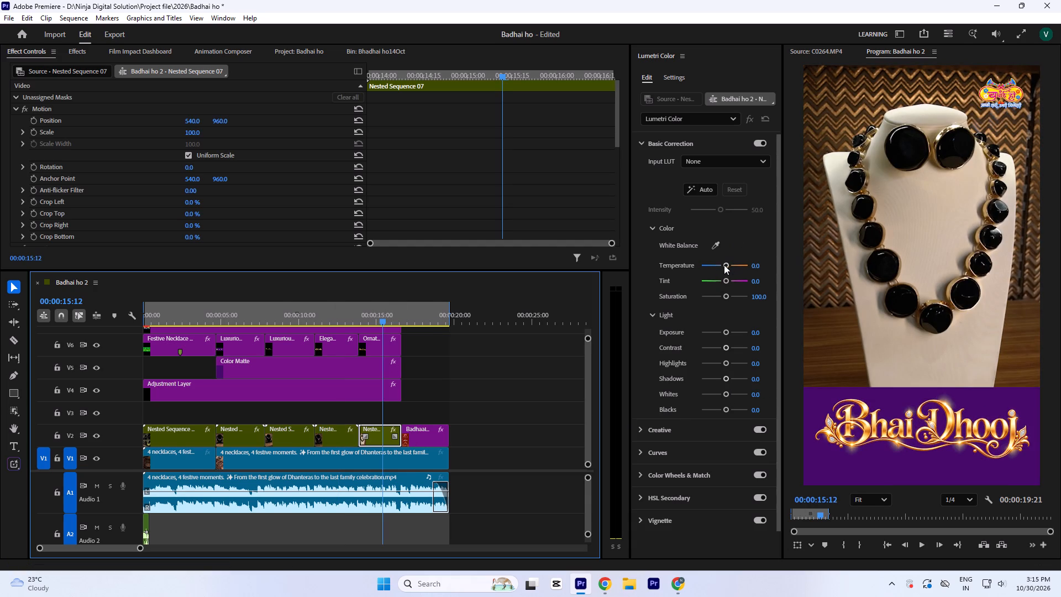
drag(721, 265, 715, 269)
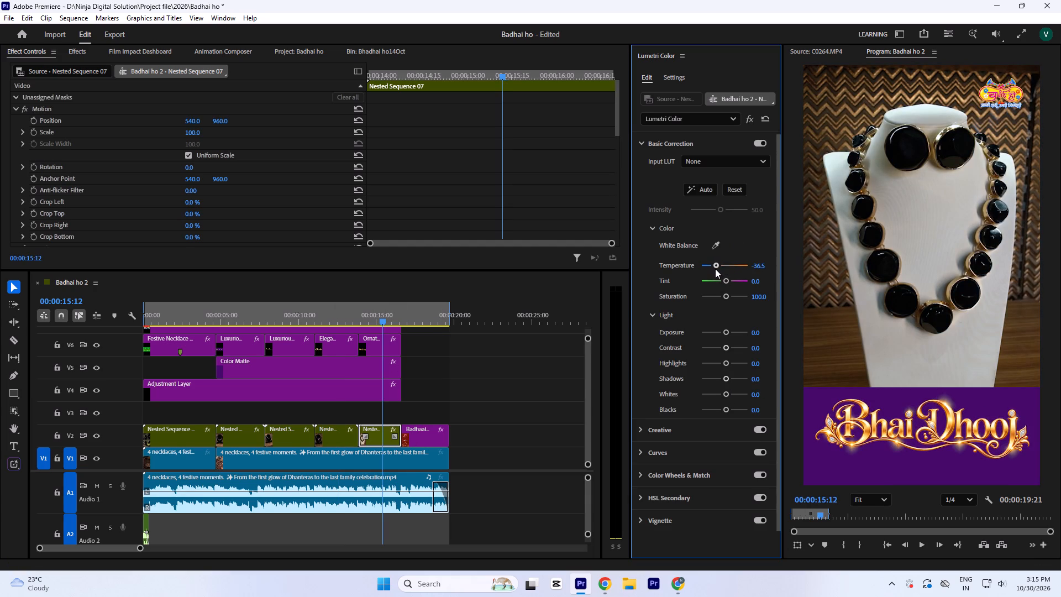
drag(715, 269, 716, 269)
click(726, 329)
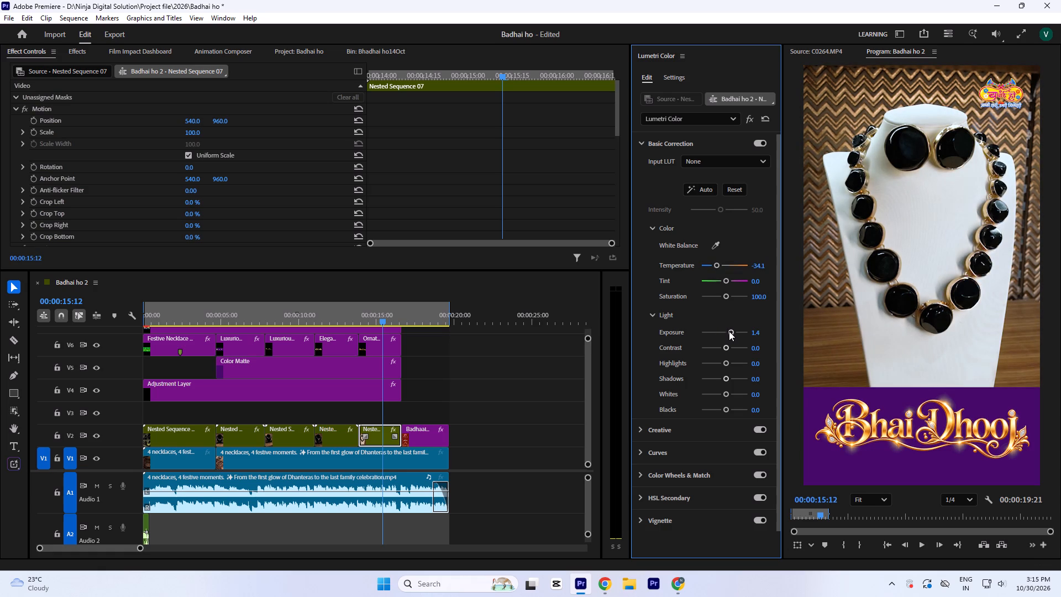
click(728, 331)
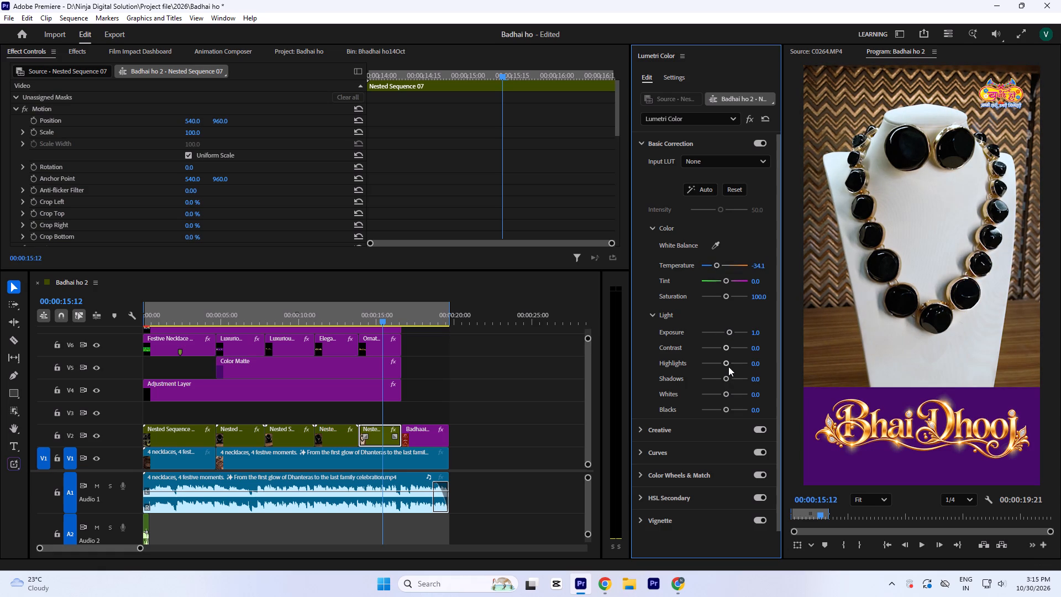
click(727, 362)
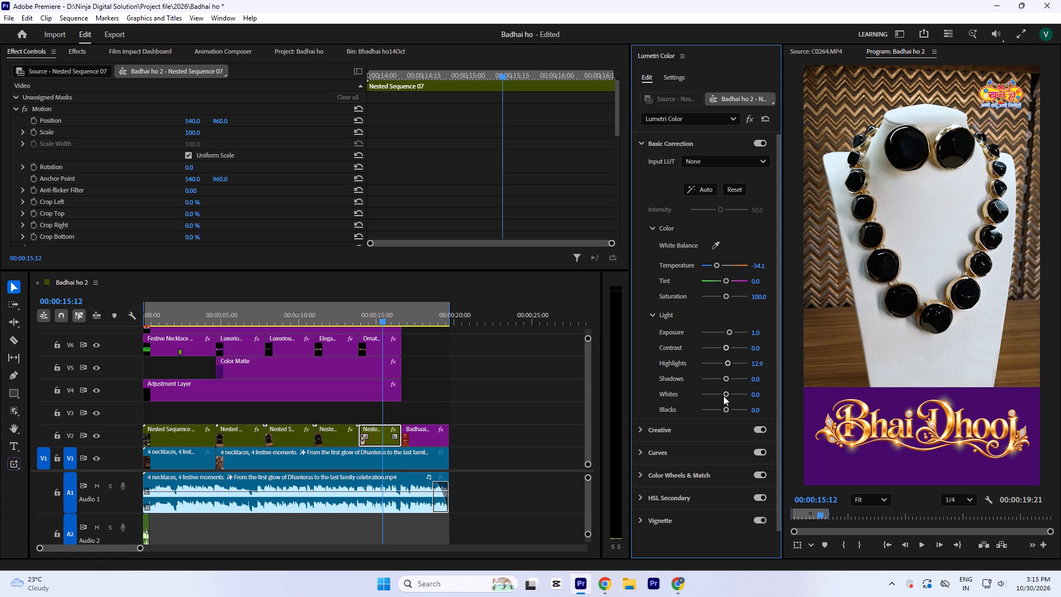
click(726, 394)
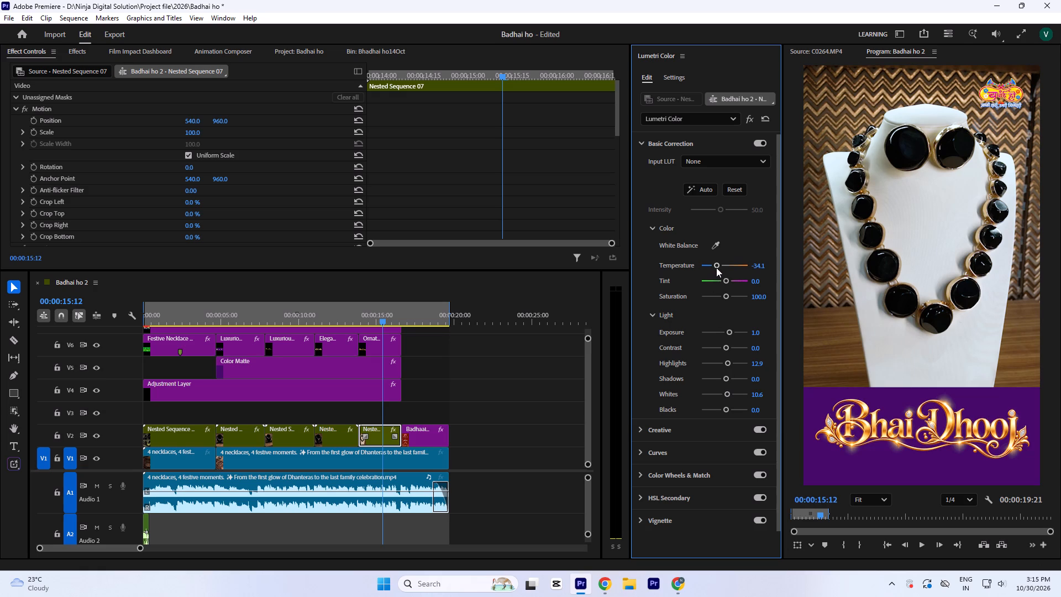
click(716, 267)
scroll(511, 159, down, 6)
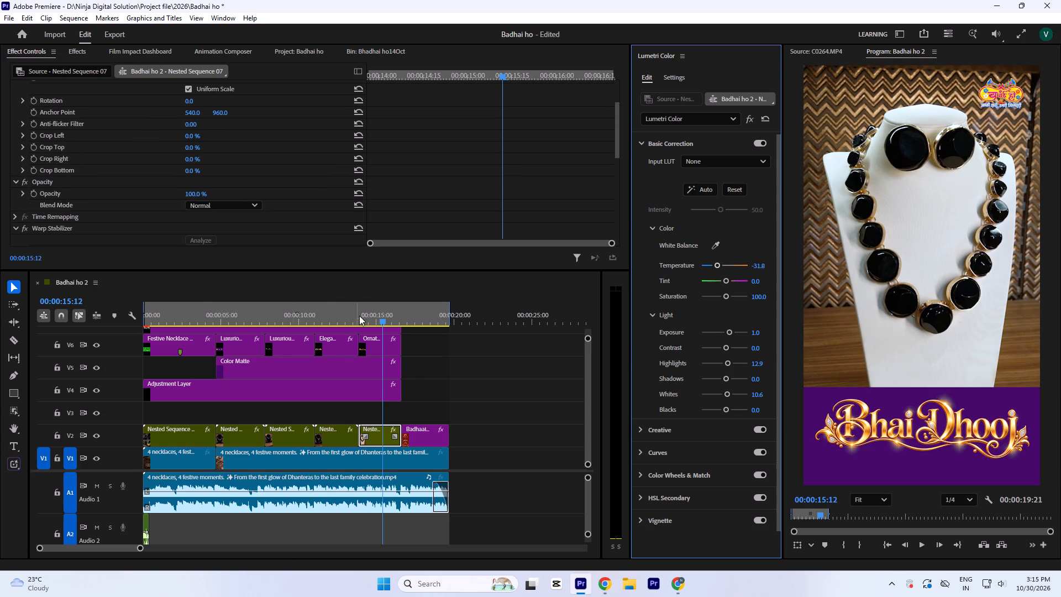
click(366, 311)
key(ctrl+s)
Play the reel from the start to check the graded opening, and move the playhead to the Bhai Dhooj section.
key(Return)
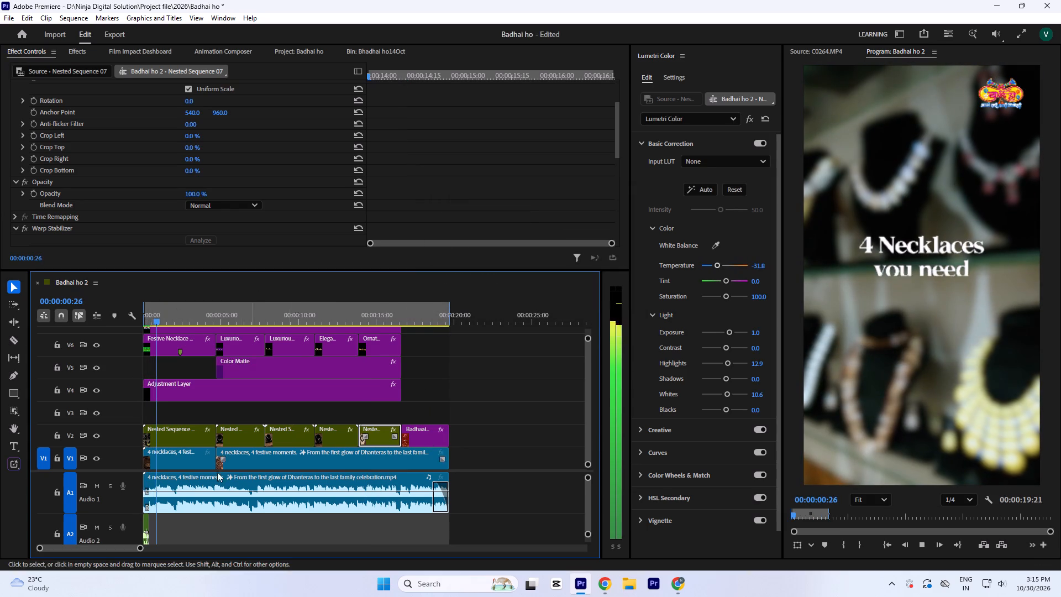
key(space)
key(space)
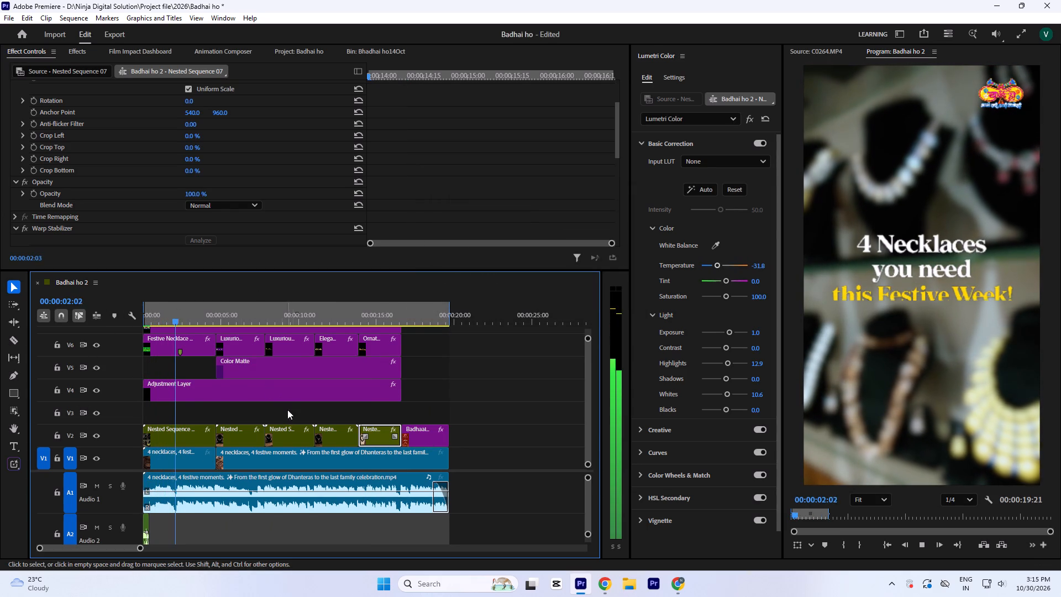
key(space)
click(376, 308)
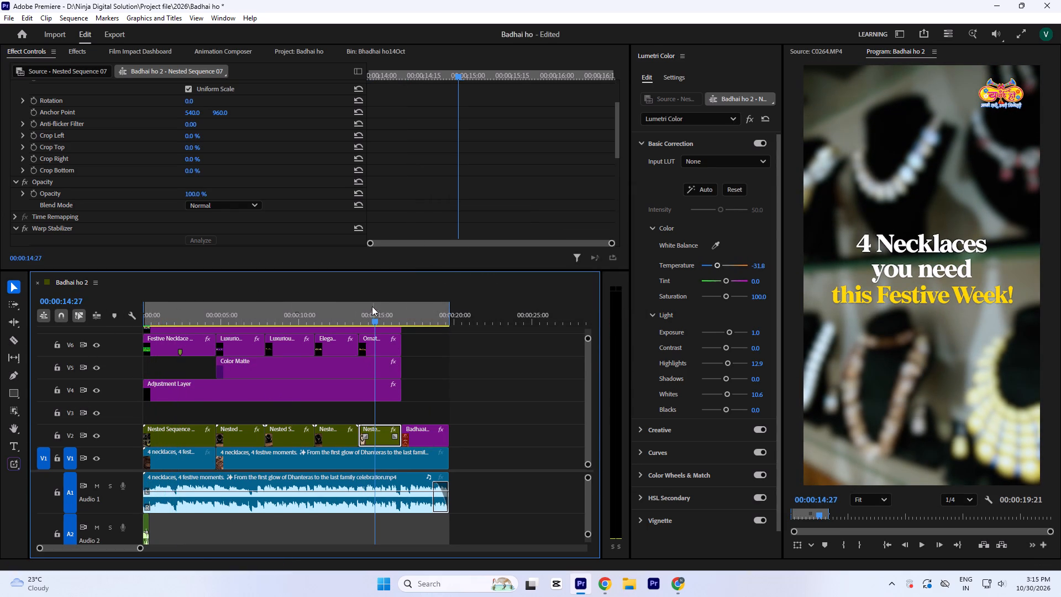
Refine the Bhai Dhooj nested clip's grade to whites 20.0, highlights 20.0 and temperature -34.1, and save the project.
click(727, 394)
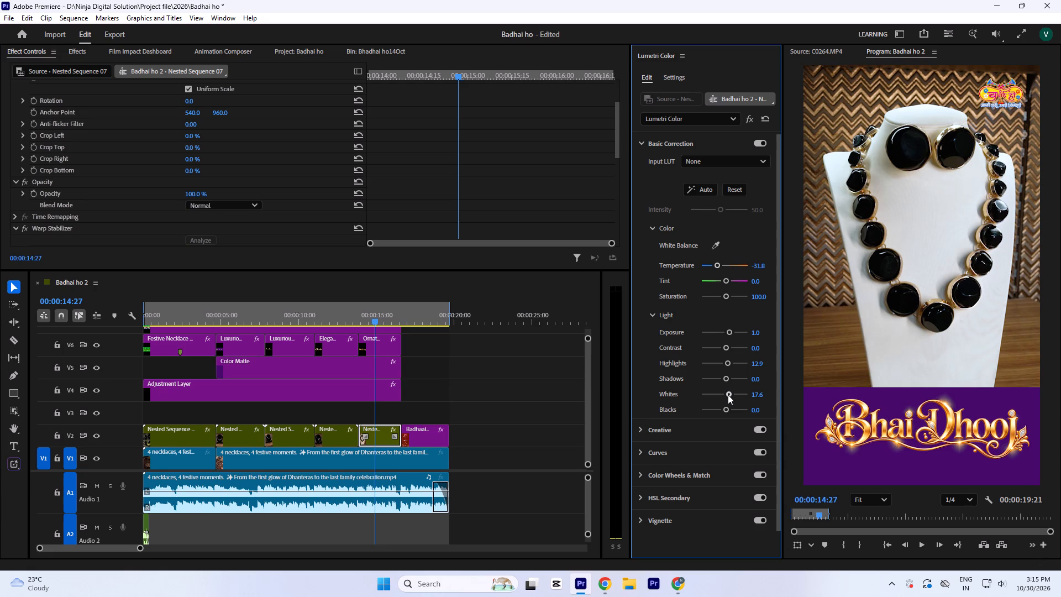
click(727, 363)
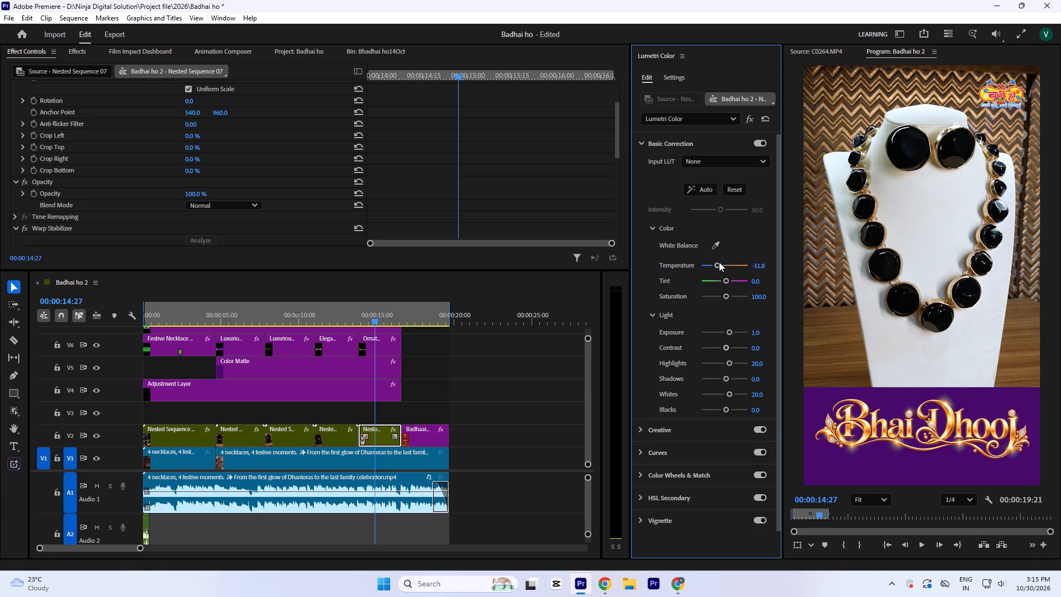
click(715, 267)
click(342, 312)
key(ctrl+s)
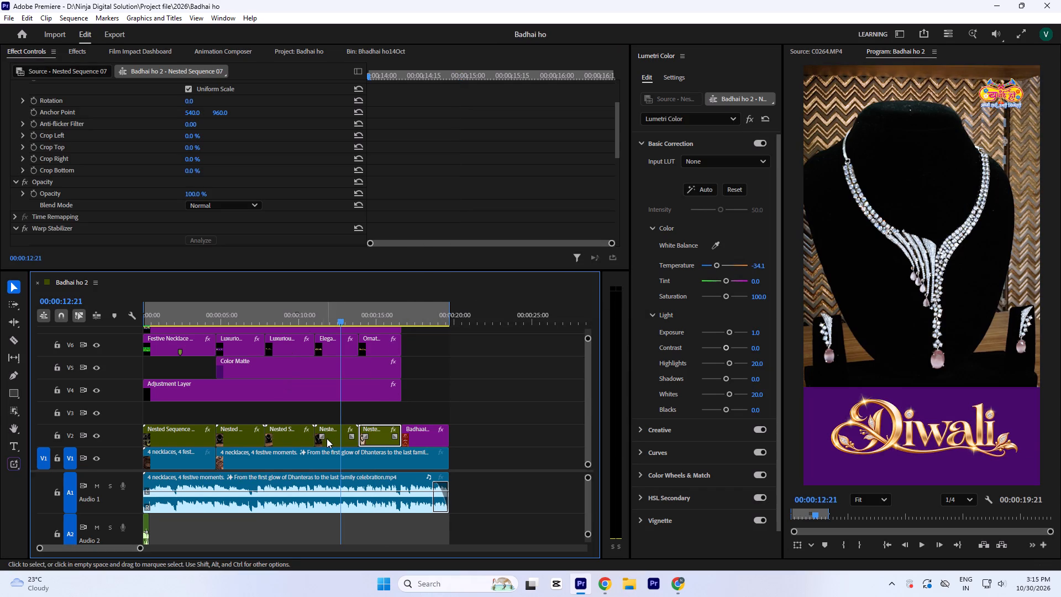
Brighten the Diwali nested clip further with whites 45.9, highlights 48.2 and exposure 1.9.
click(327, 438)
click(733, 393)
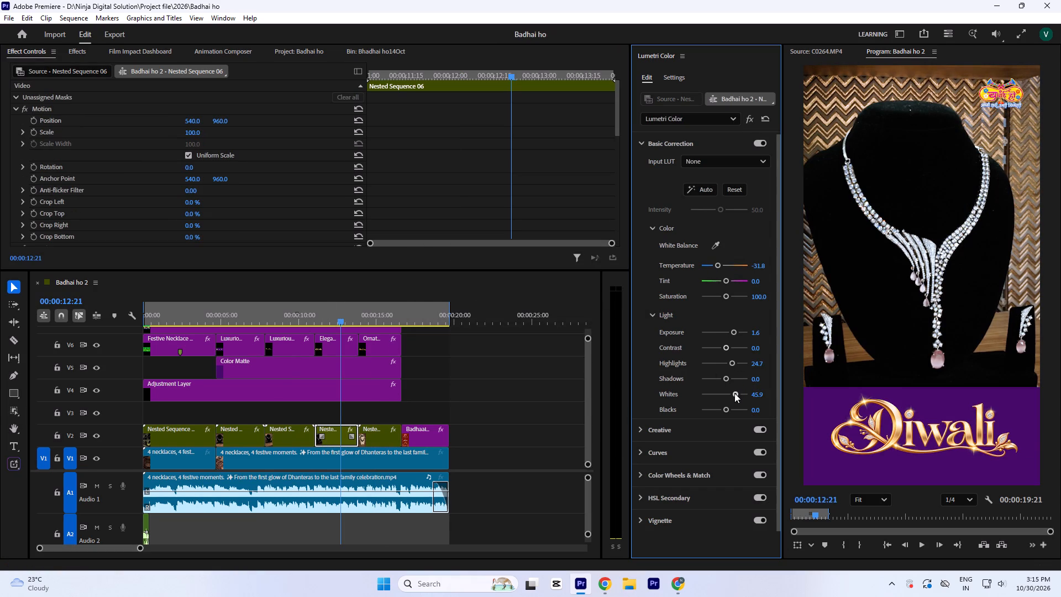
click(734, 363)
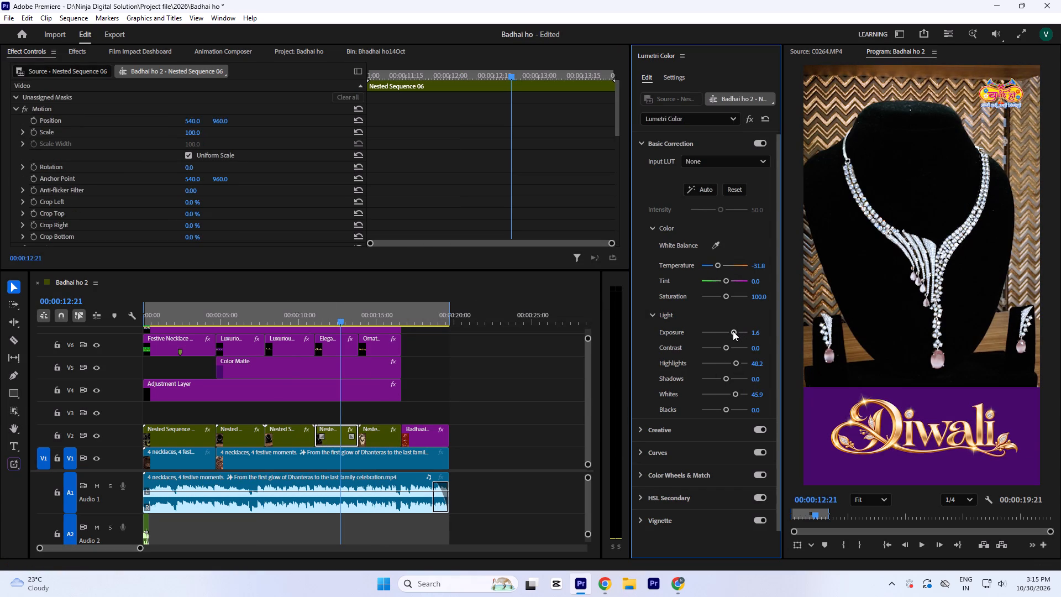
click(733, 331)
click(716, 266)
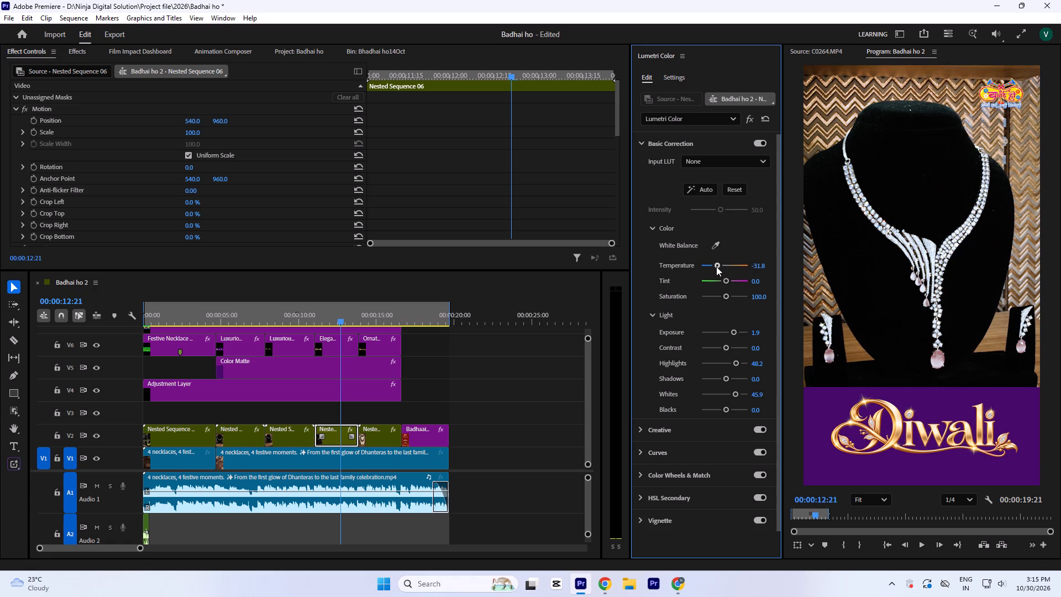
Raise the Choti Diwali nested clip's highlights to 34.1 and whites to 29.4.
click(280, 317)
click(285, 433)
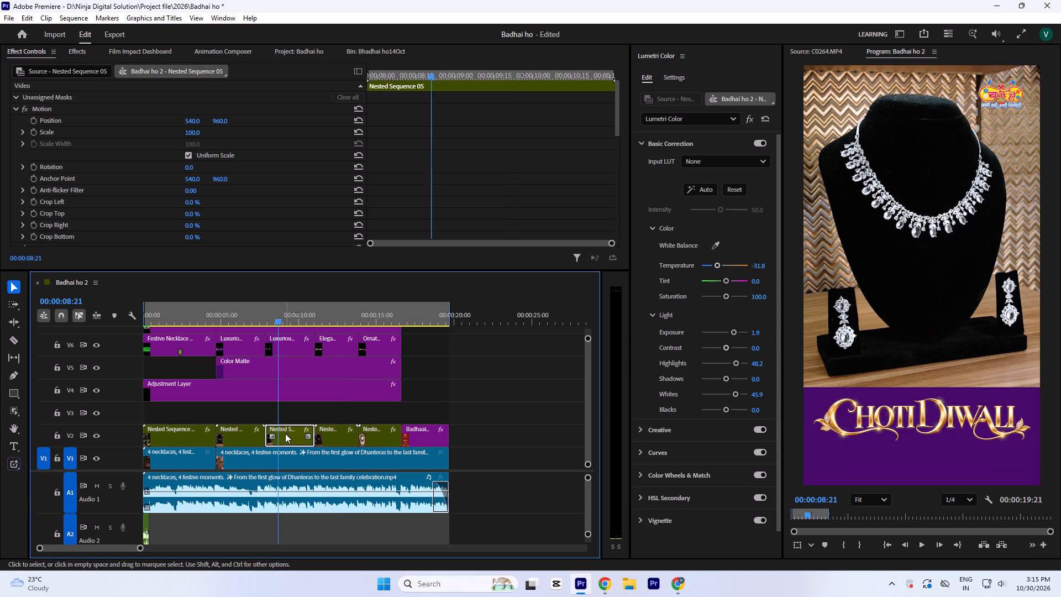
click(732, 363)
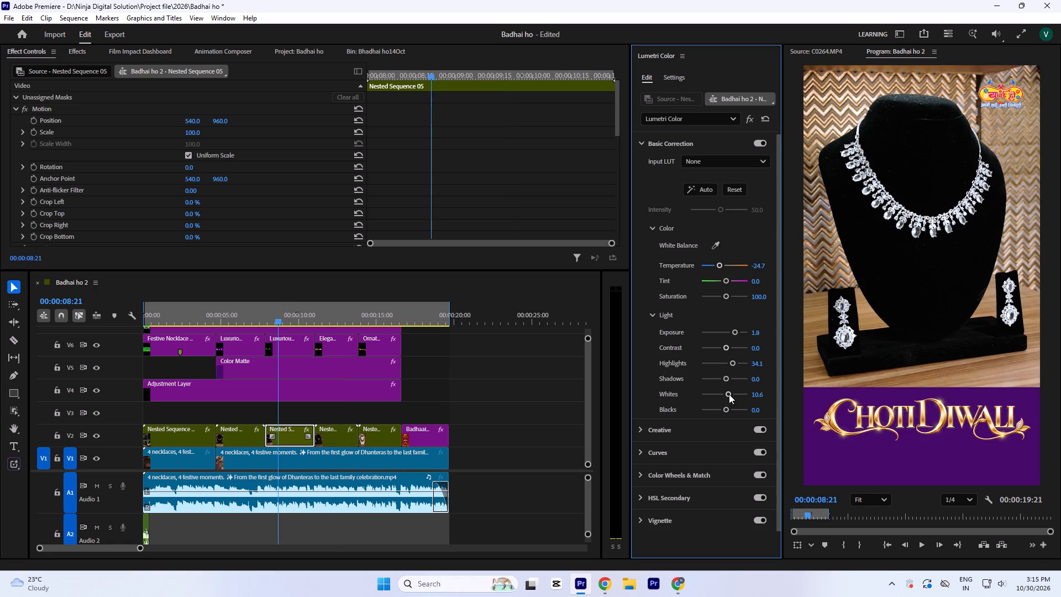
click(729, 392)
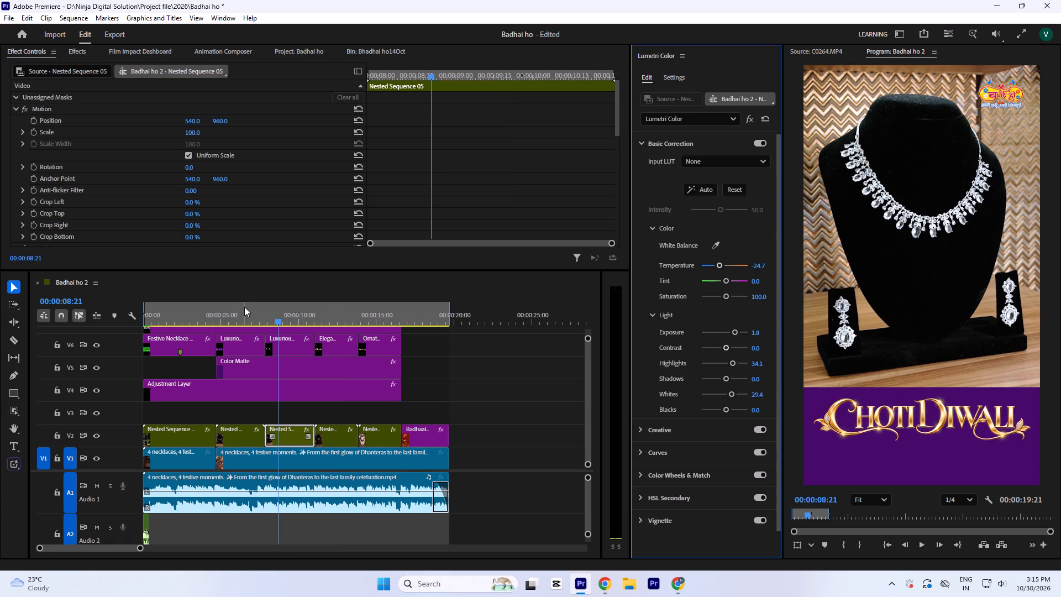
Brighten the Dhanteras nested clip with highlights 41.2, whites 43.5 and exposure 2.2, and save the project.
click(246, 305)
click(245, 438)
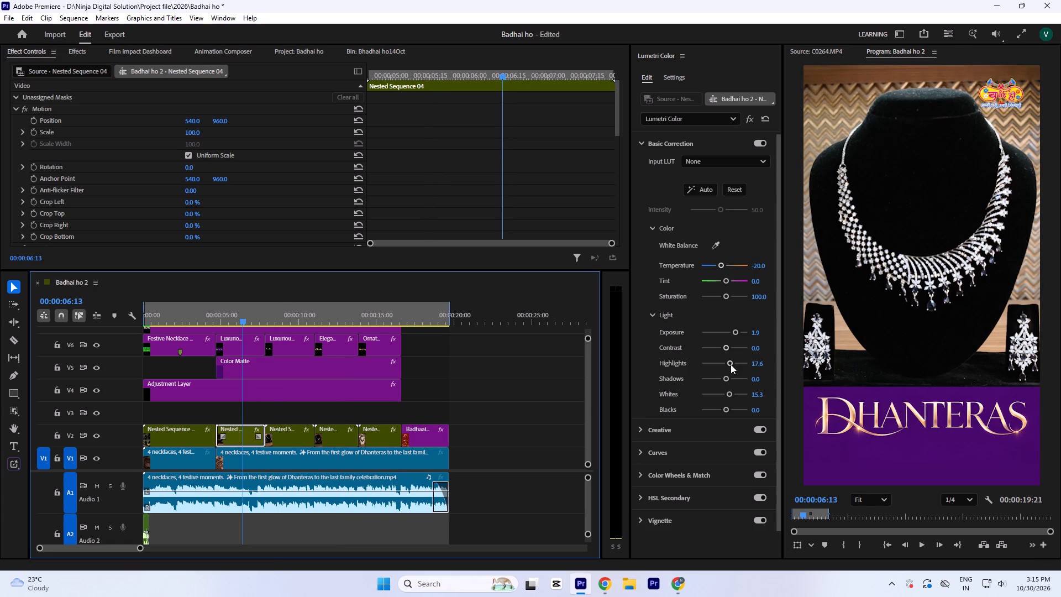
click(731, 364)
click(730, 395)
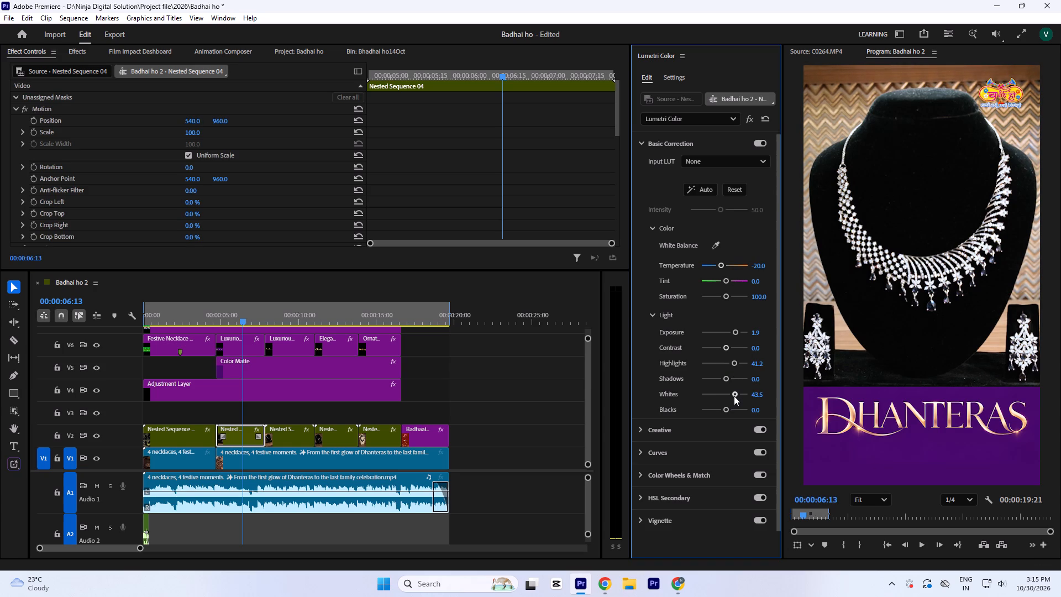
click(734, 334)
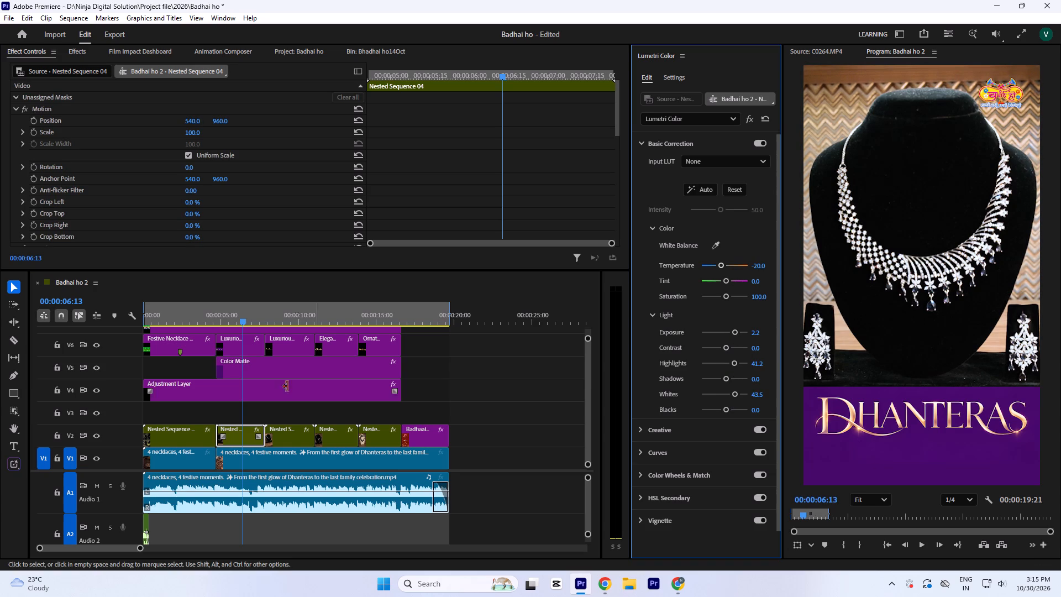
click(244, 307)
key(ctrl+s)
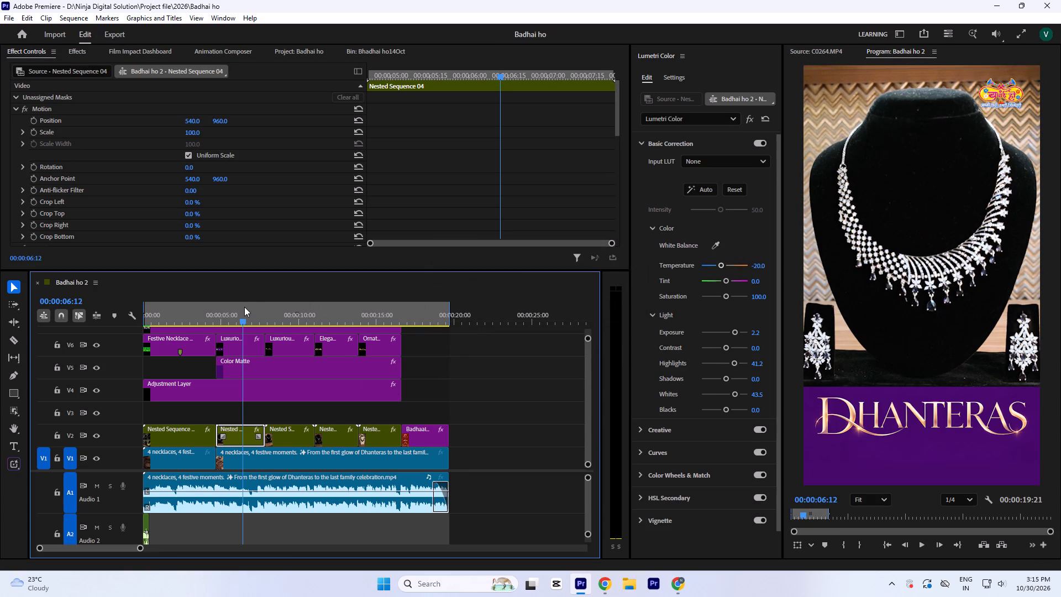
Play the reel from the start into the Diwali section to check the regraded necklace clips.
key(Return)
key(space)
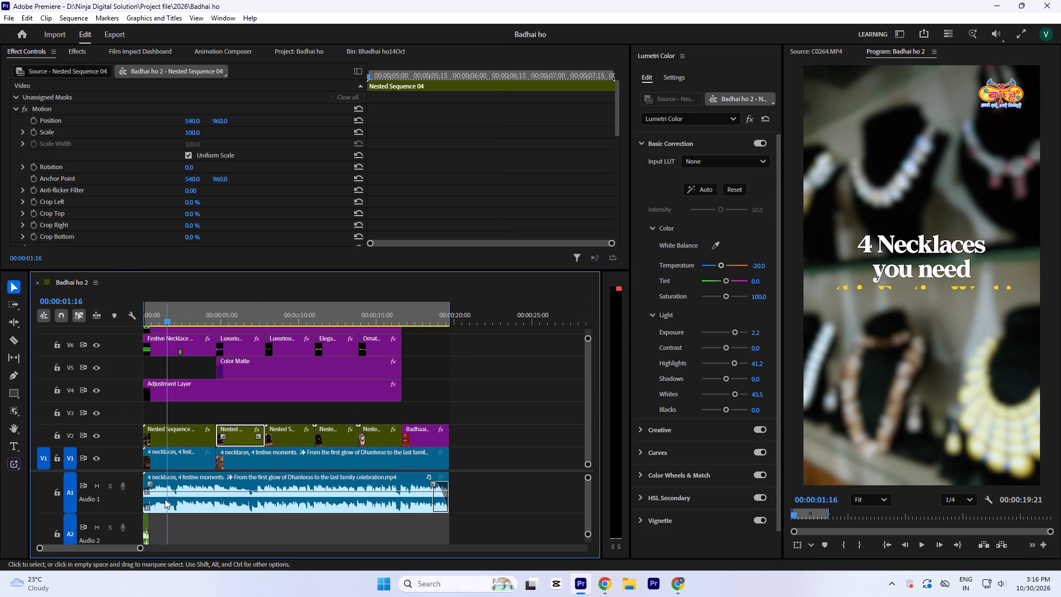
click(195, 434)
scroll(382, 189, down, 11)
key(space)
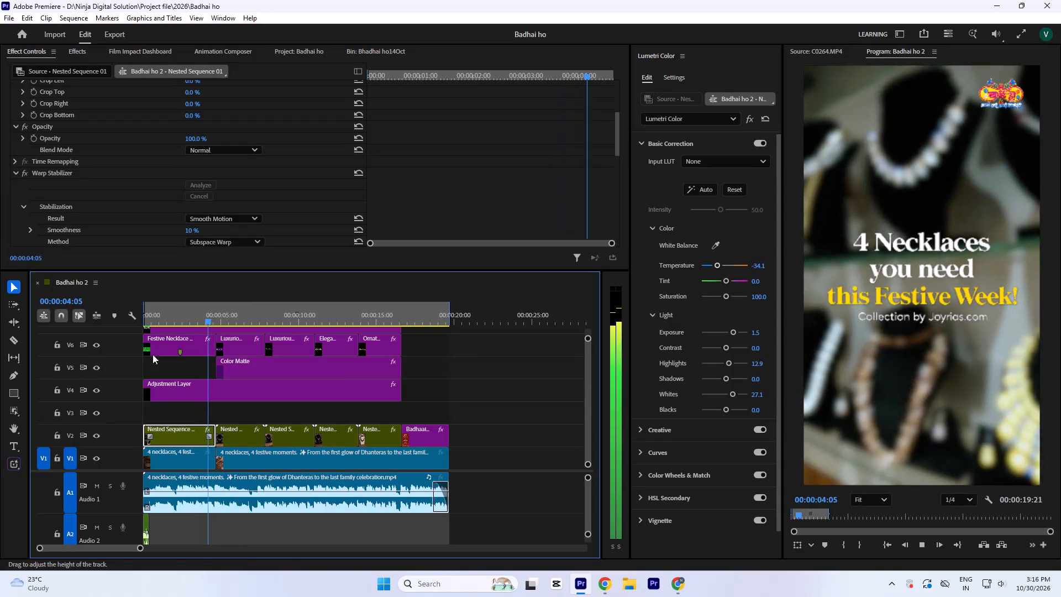
key(space)
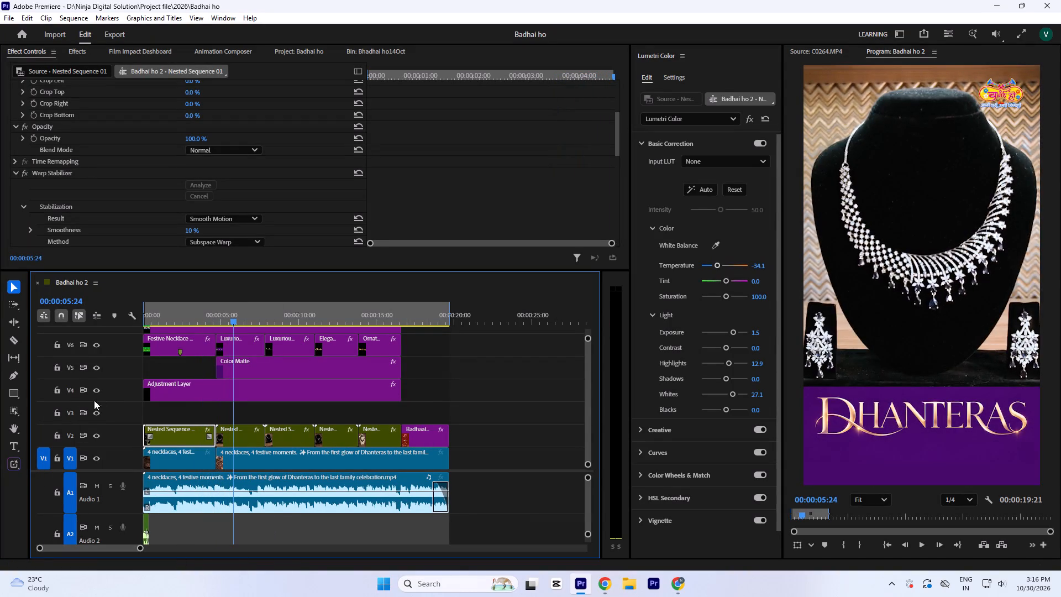
key(space)
key(space)
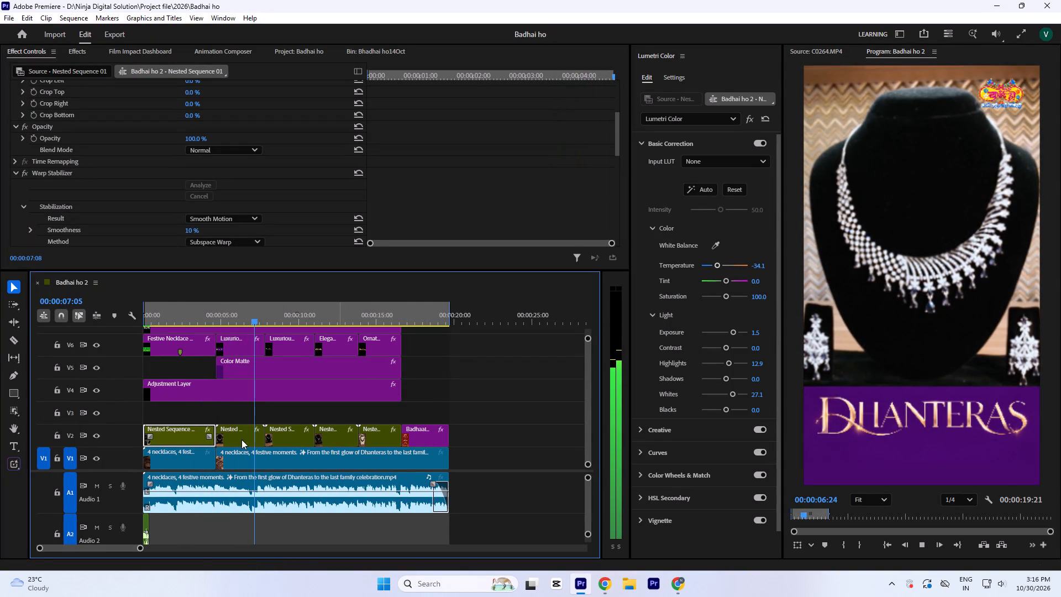
key(space)
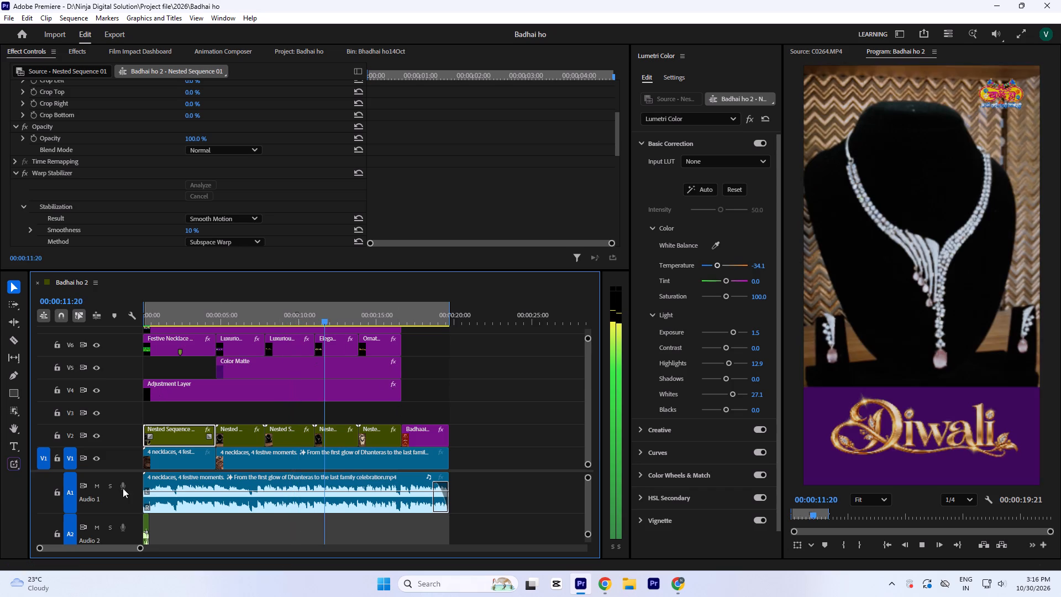
key(space)
Examine the cut between the Choti Diwali and Diwali clips up close, and play on into the Bhai Dhooj section.
click(306, 307)
text(`=)
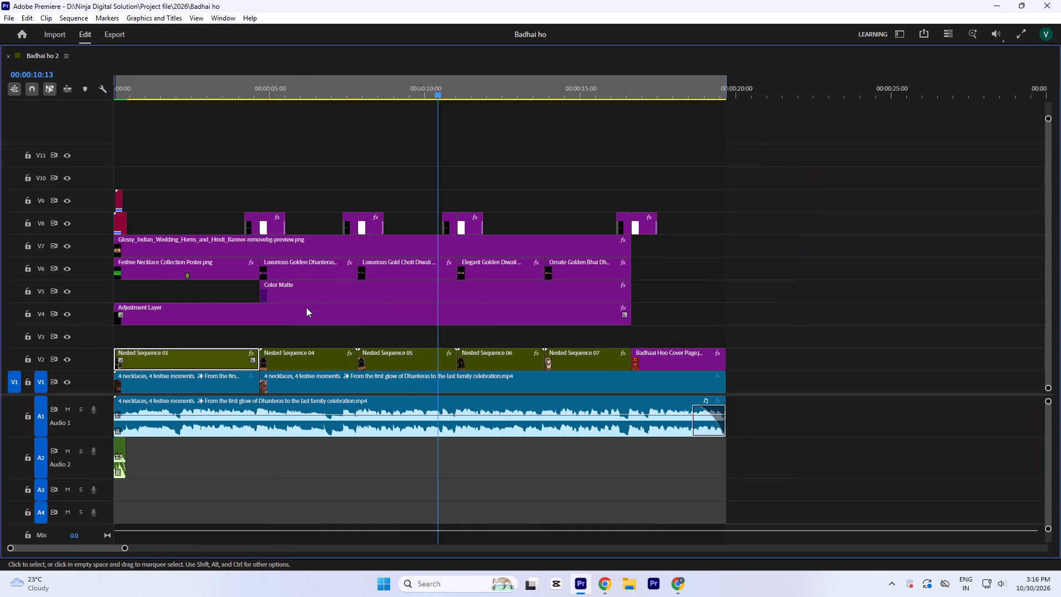
click(469, 87)
key(equal)
key(equal)
key(equal)
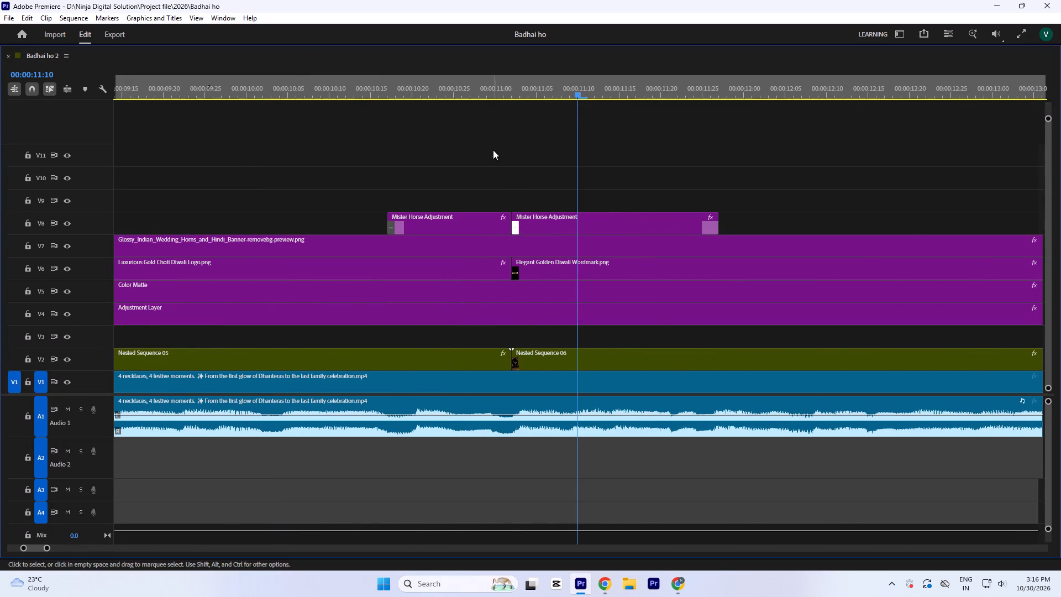
click(510, 81)
click(303, 87)
text(`--)
key(space)
key(minus)
key(minus)
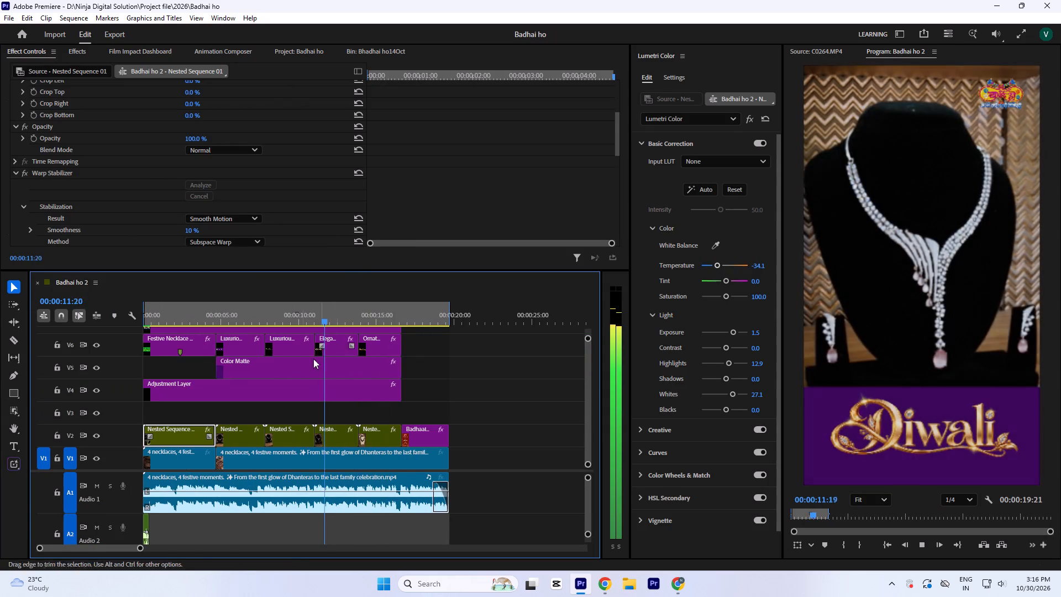
key(equal)
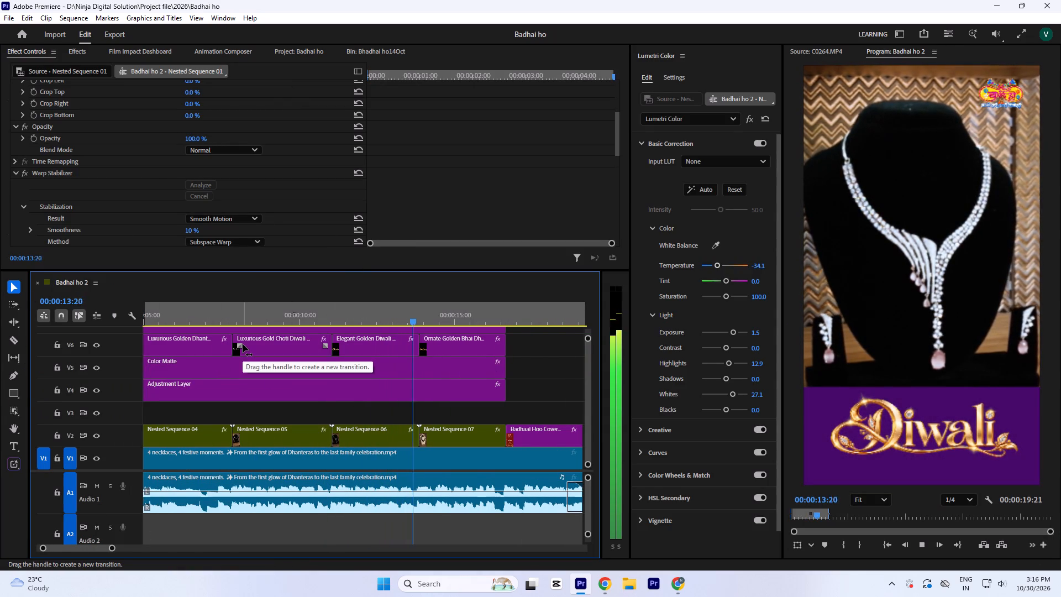
key(minus)
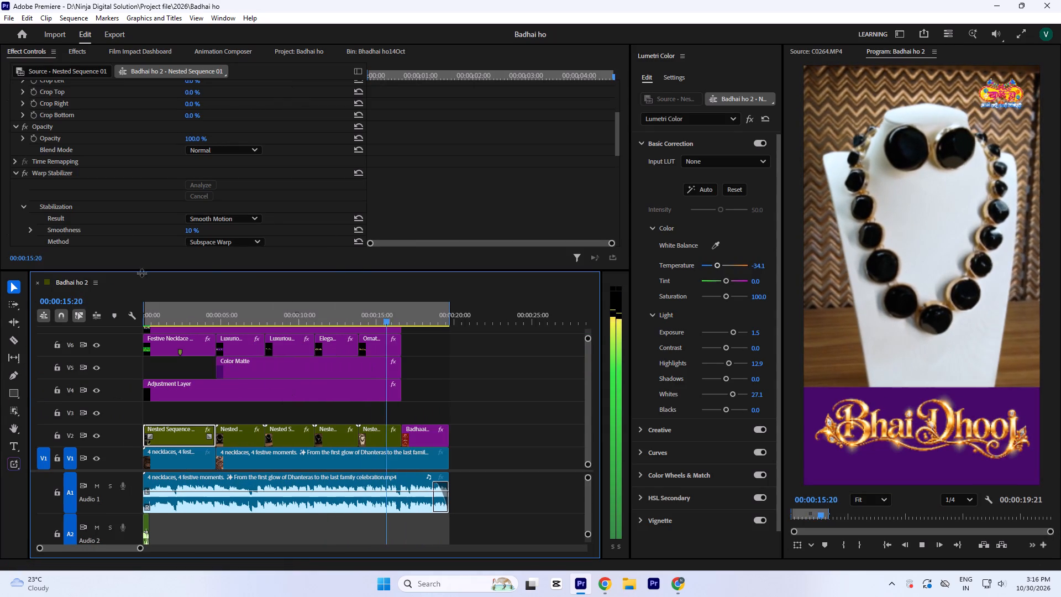
Replay the reel from the opening title through the Bhai Dhooj section for a final check of grades and transitions.
key(Return)
click(246, 302)
text(``)
key(space)
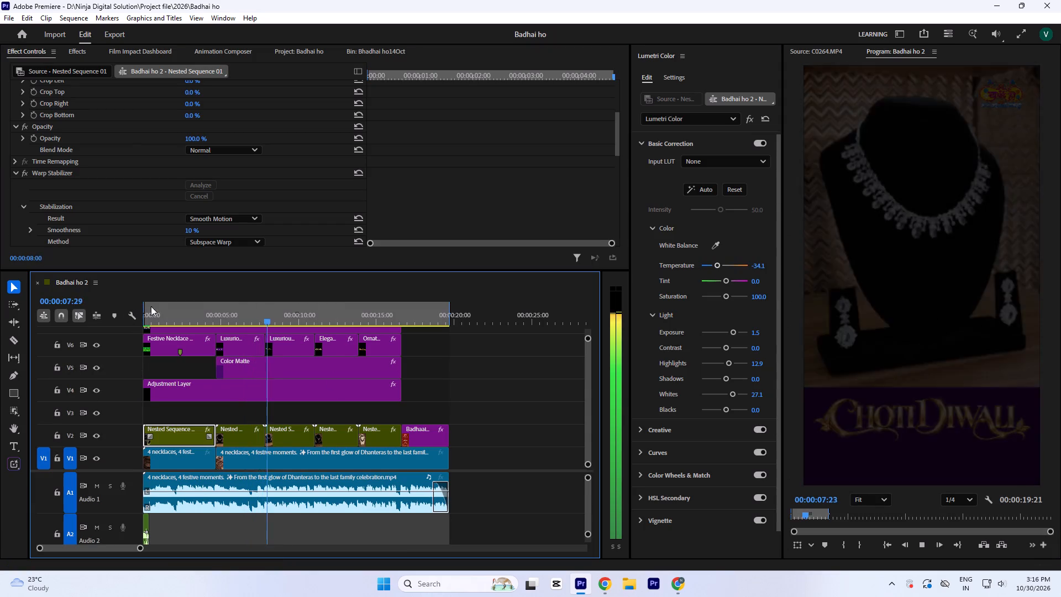
key(space)
click(186, 311)
key(space)
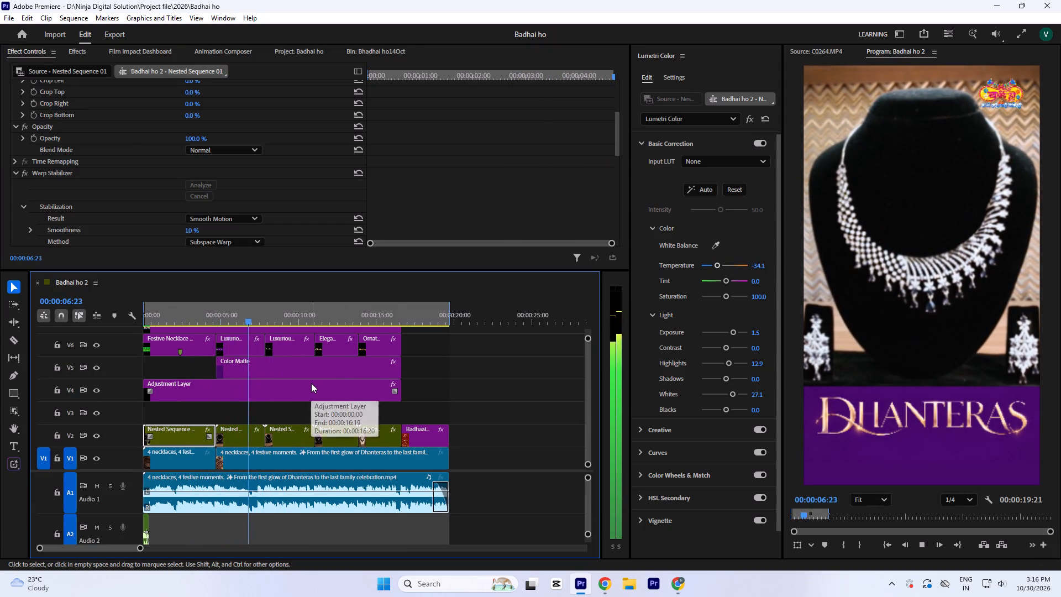
key(space)
key(space)
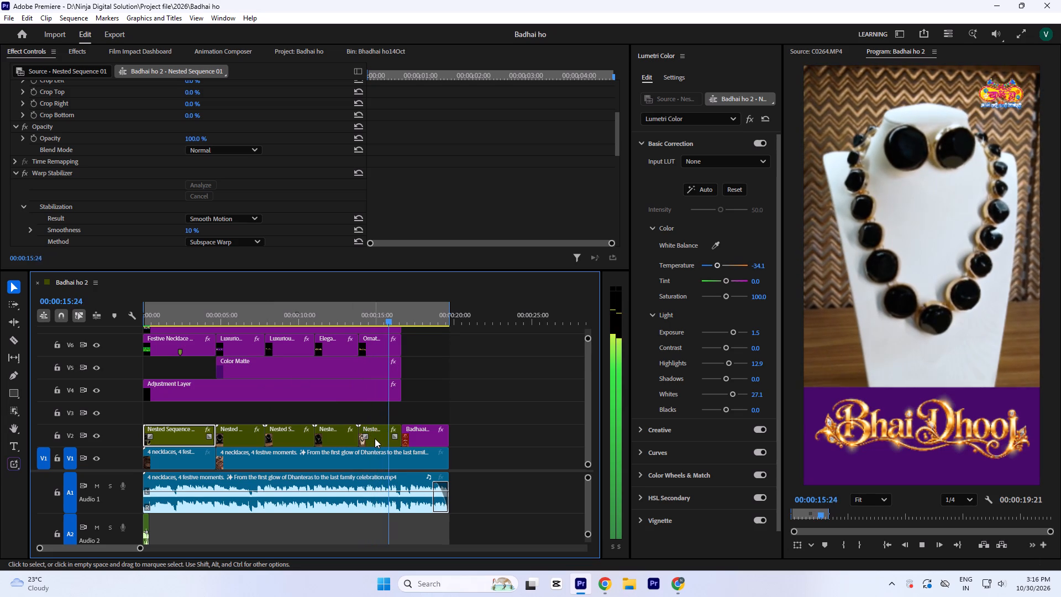
click(375, 438)
key(space)
Export the sequence as H.264 file Badhai ho 2.mp4 to D:\Ninja Digital Solution\Render, with the video settings matched to the source.
key(ctrl+m)
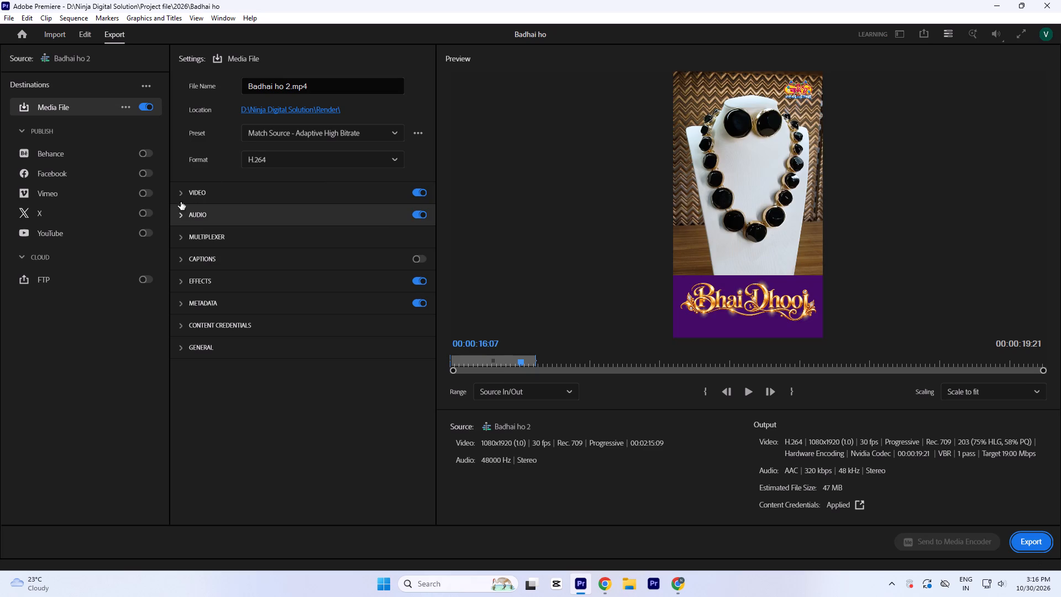
click(177, 200)
click(376, 211)
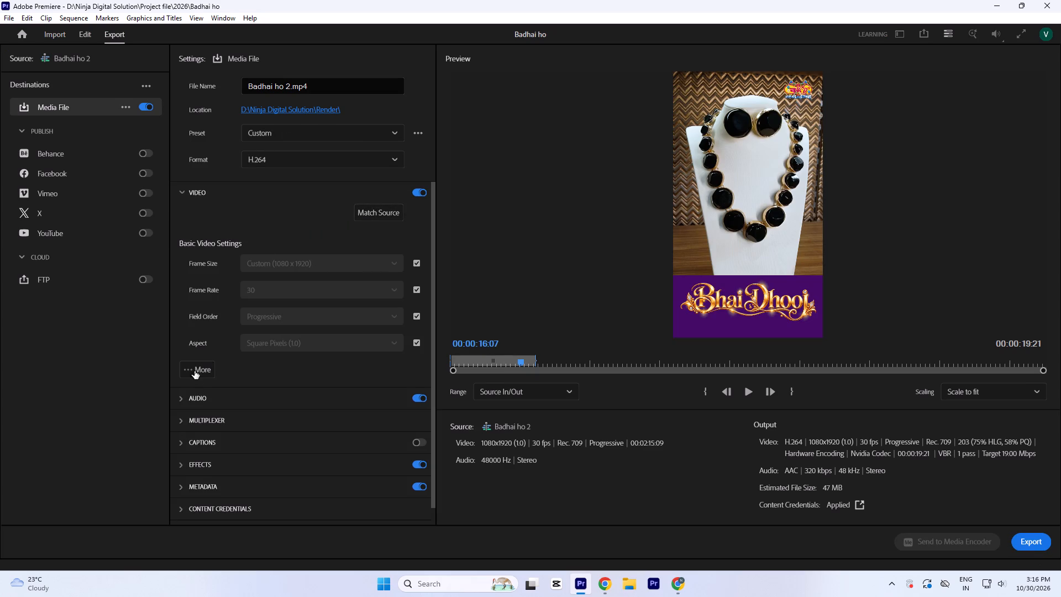
click(194, 371)
scroll(197, 375, down, 20)
scroll(197, 375, down, 20)
scroll(197, 375, down, 8)
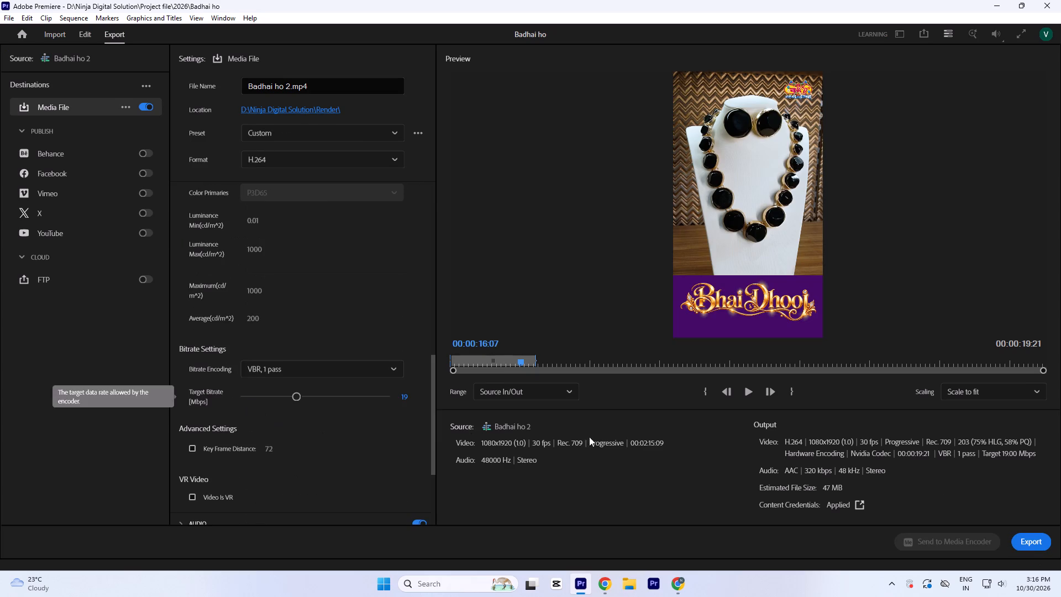
click(267, 109)
key(Return)
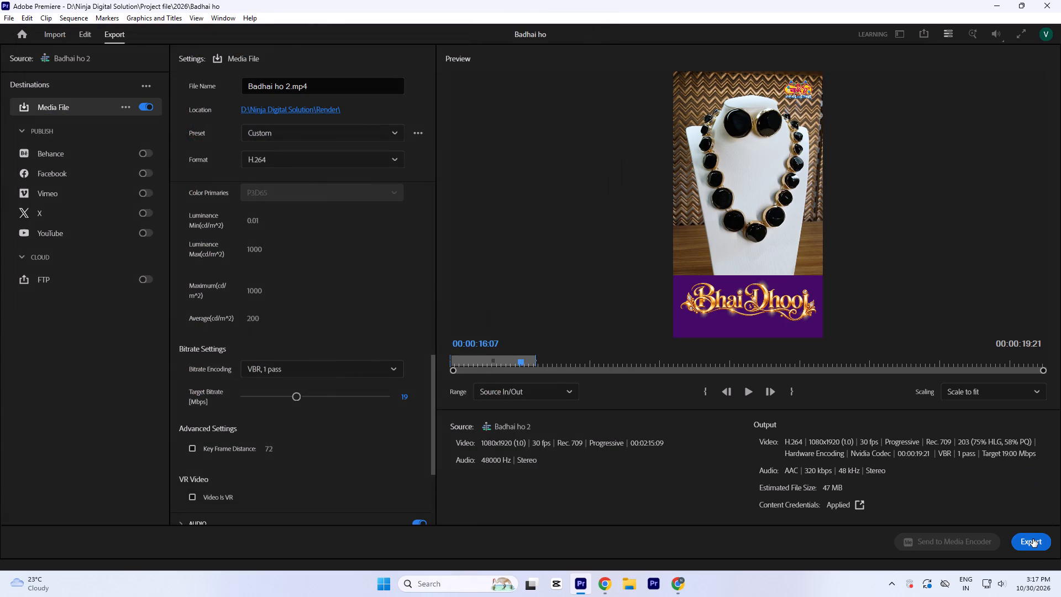
click(1033, 539)
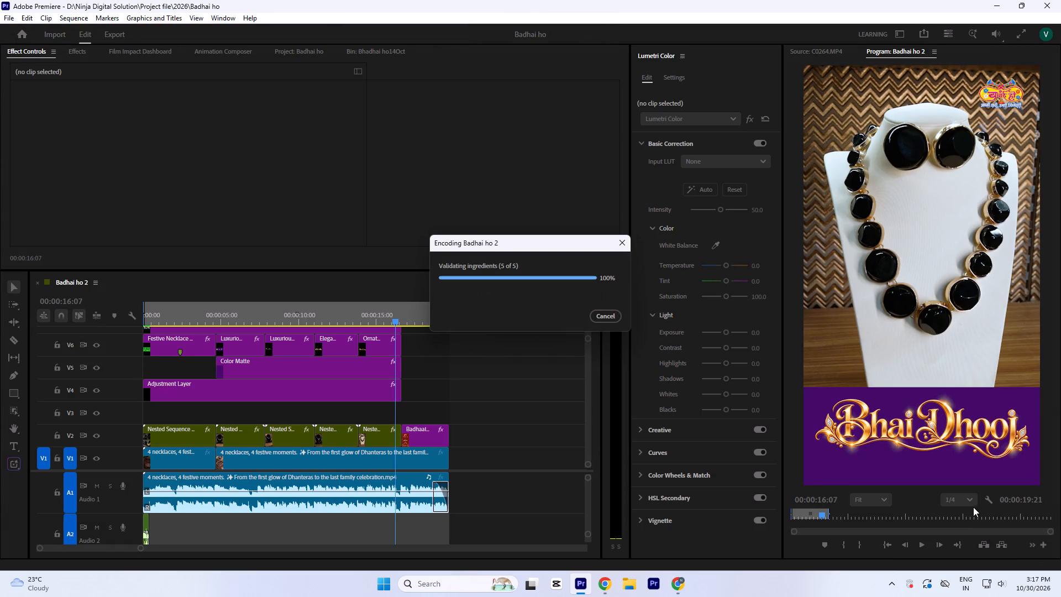